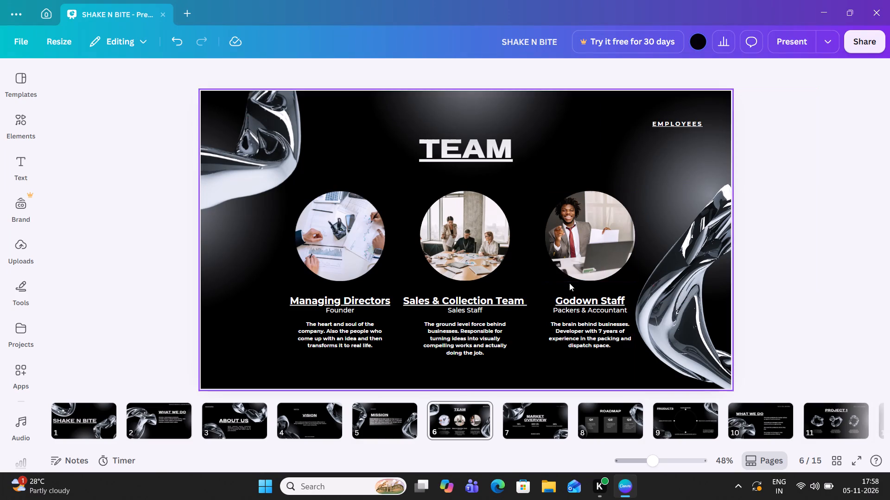
# On the Market Overview slide, replace the TECH COMPANY label text with GUD CUBES.
pyautogui.click(524, 398)
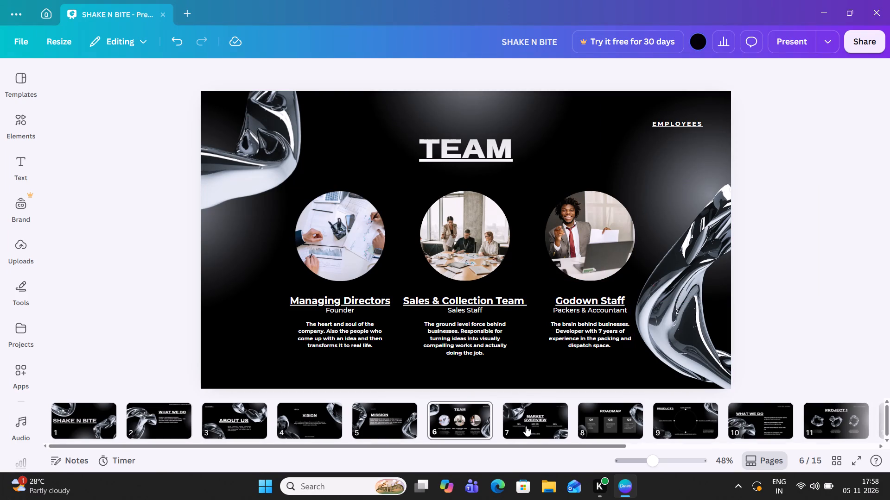
pyautogui.click(526, 426)
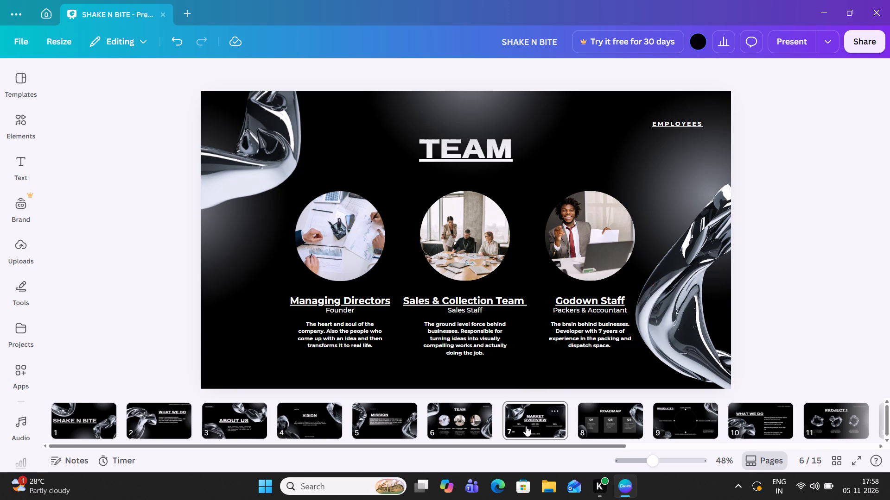
pyautogui.click(533, 417)
pyautogui.click(537, 394)
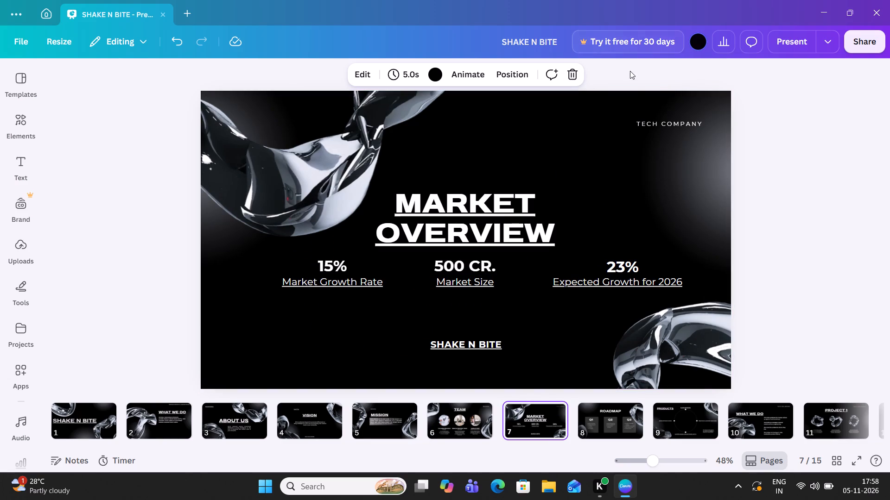
pyautogui.doubleClick(667, 125)
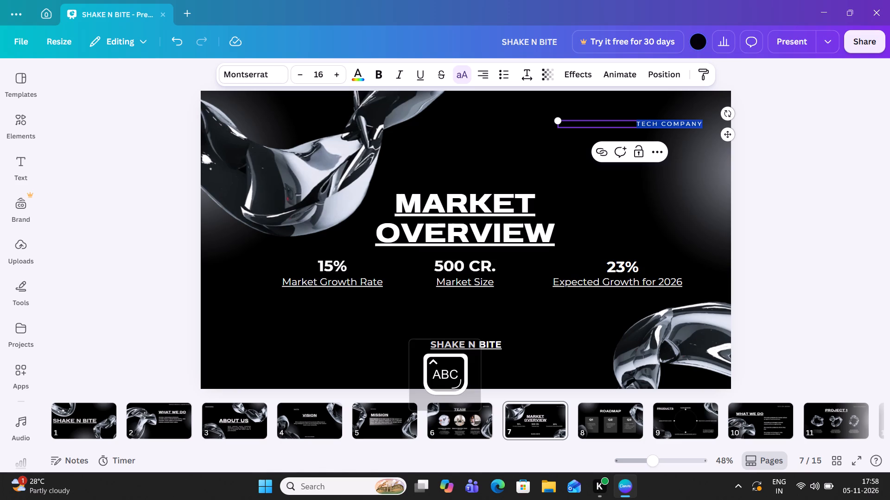
pyautogui.write('GUD')
pyautogui.press('space')
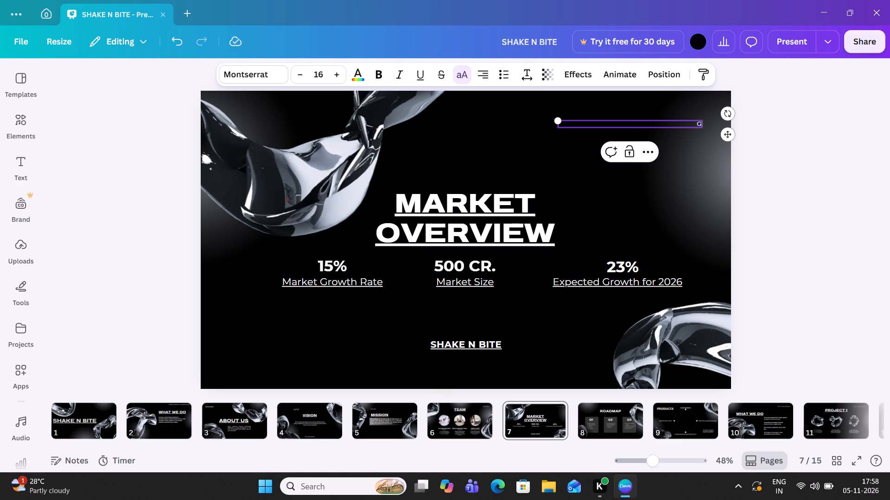
pyautogui.write('CUBES')
pyautogui.click(844, 167)
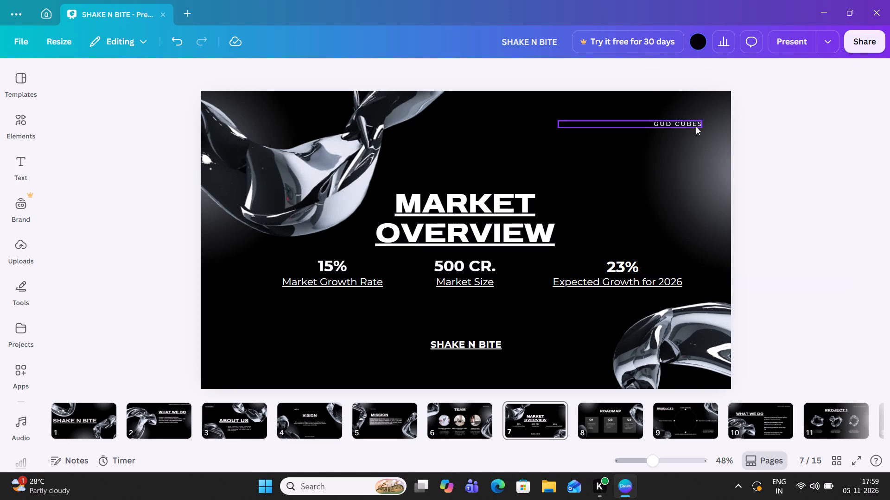
# Make the GUD CUBES label on the Market Overview slide bold and underlined.
pyautogui.click(696, 126)
pyautogui.click(380, 69)
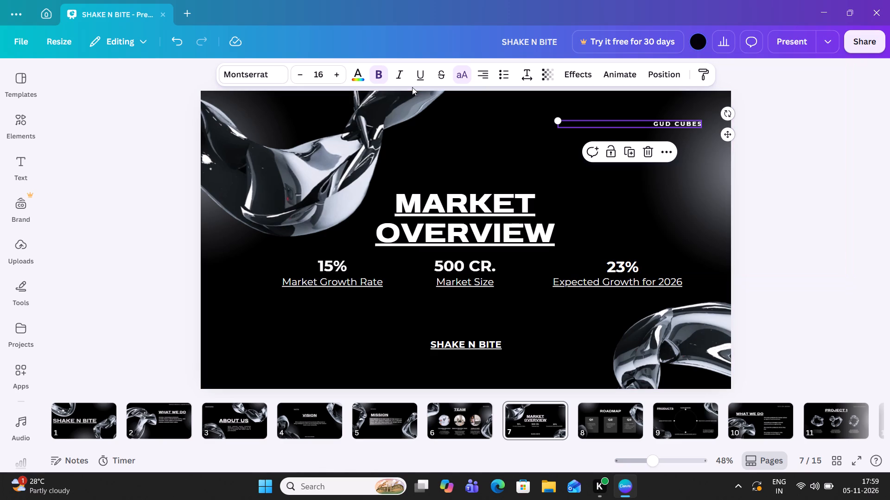
pyautogui.click(419, 74)
pyautogui.click(806, 130)
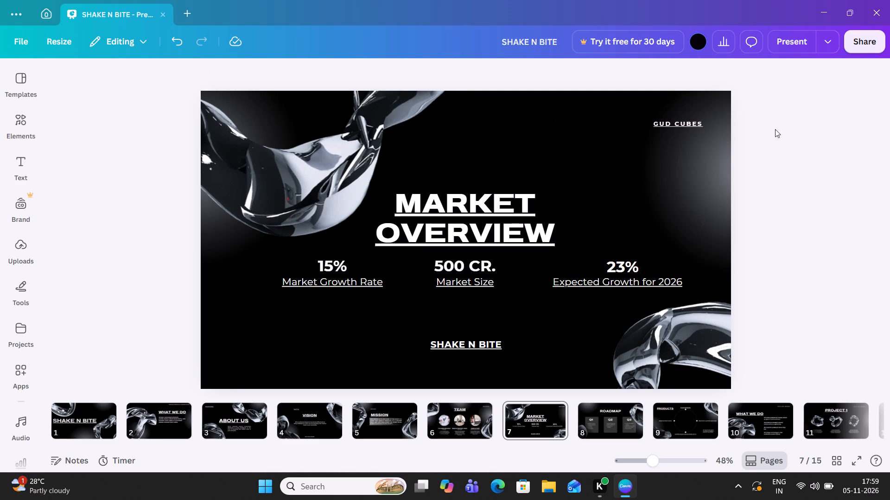
# Enlarge the GUD CUBES label to about size 19.3 and reposition it inward, just above and right of the MARKET OVERVIEW heading.
pyautogui.click(696, 124)
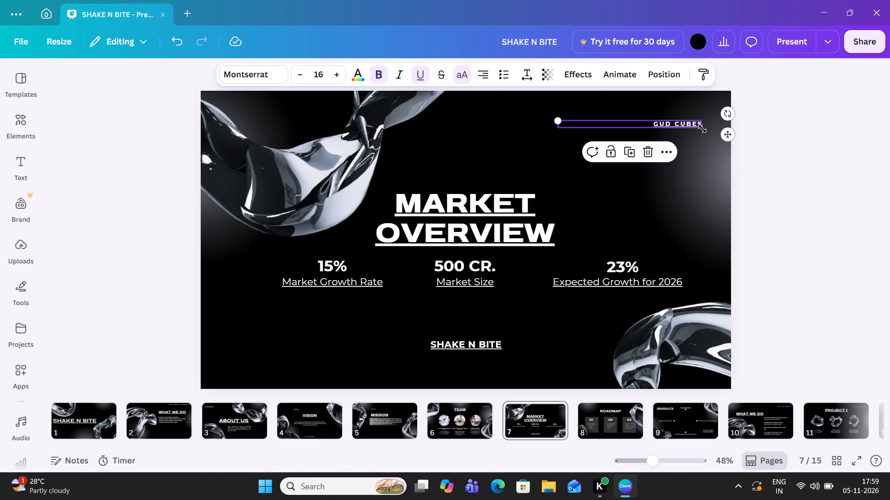
pyautogui.moveTo(702, 129); pyautogui.dragTo(732, 136)
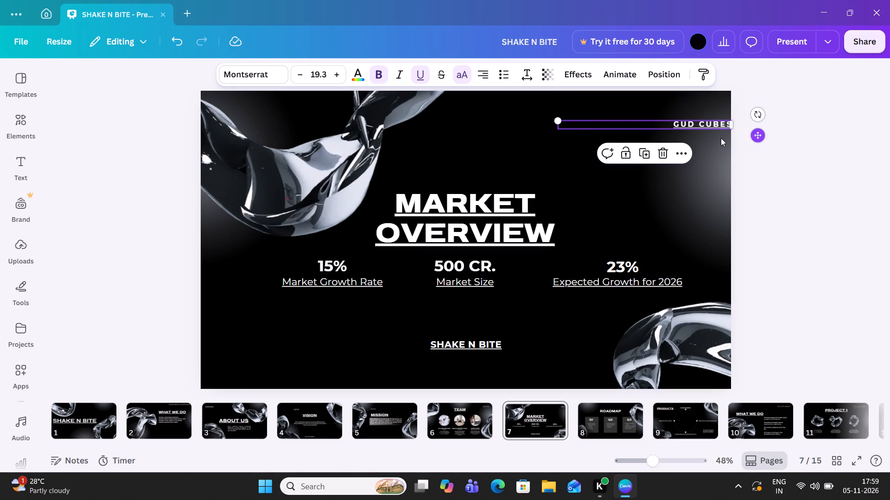
pyautogui.click(756, 136)
pyautogui.moveTo(756, 136); pyautogui.dragTo(748, 137)
pyautogui.moveTo(748, 137); pyautogui.dragTo(697, 144)
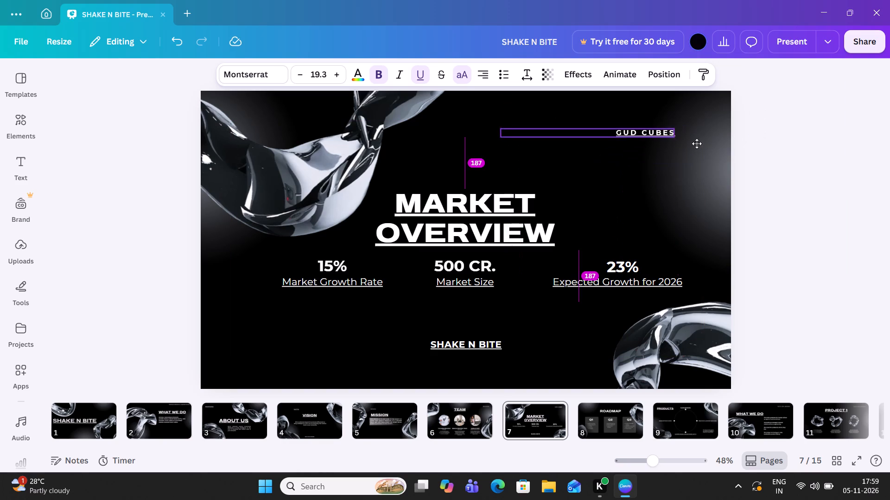
pyautogui.moveTo(697, 144); pyautogui.dragTo(694, 144)
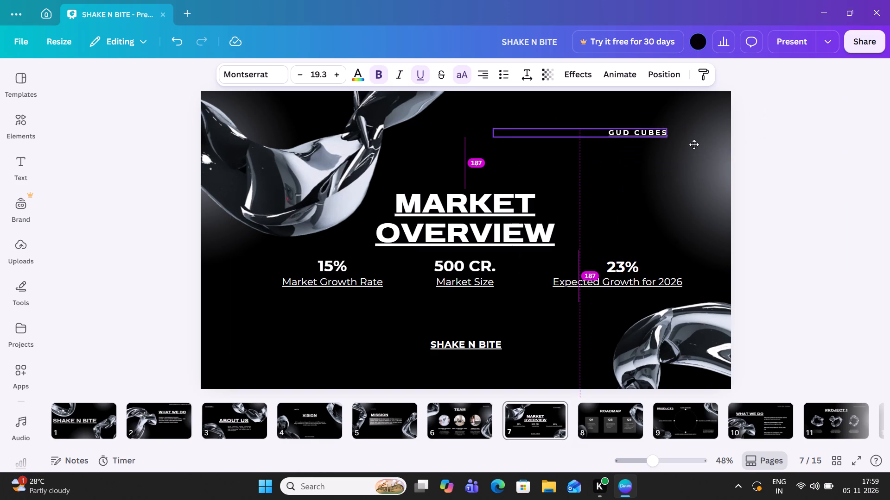
pyautogui.moveTo(694, 144); pyautogui.dragTo(688, 146)
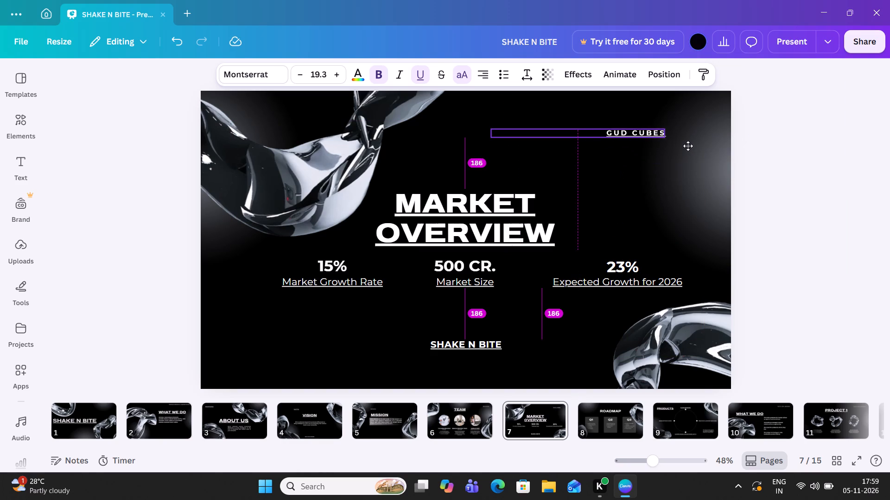
pyautogui.moveTo(688, 146); pyautogui.dragTo(683, 173)
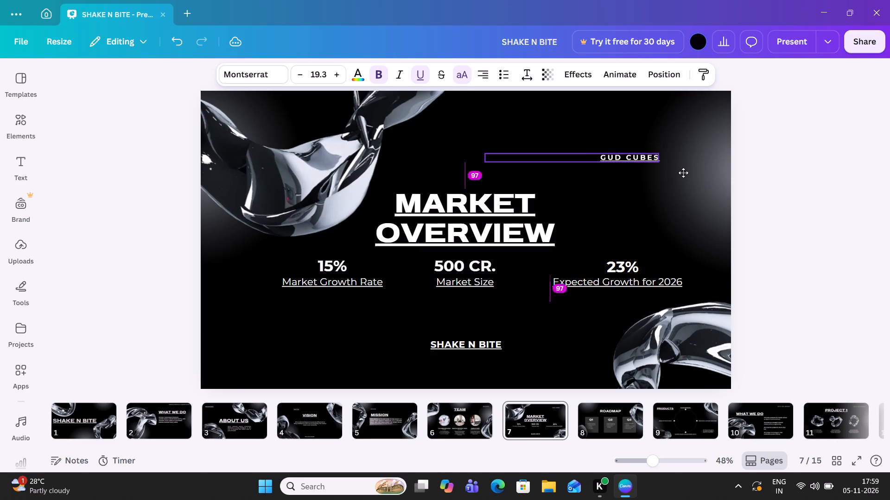
pyautogui.moveTo(683, 173); pyautogui.dragTo(689, 173)
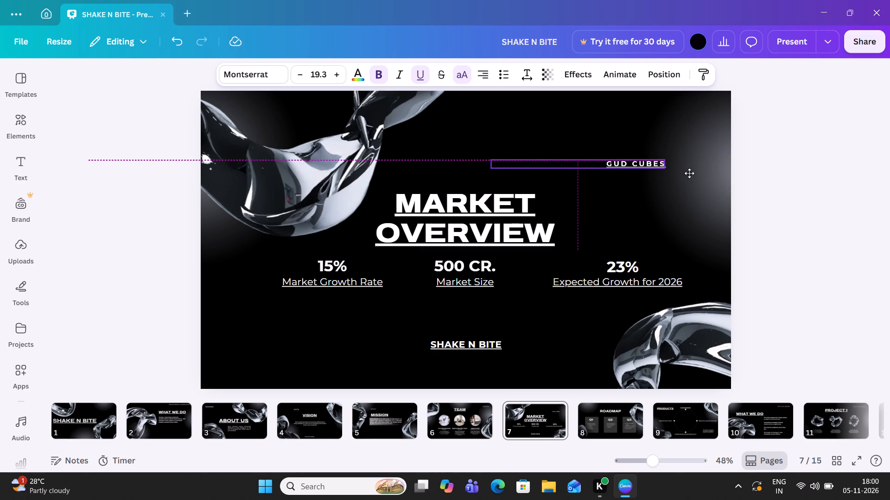
pyautogui.moveTo(689, 173); pyautogui.dragTo(690, 173)
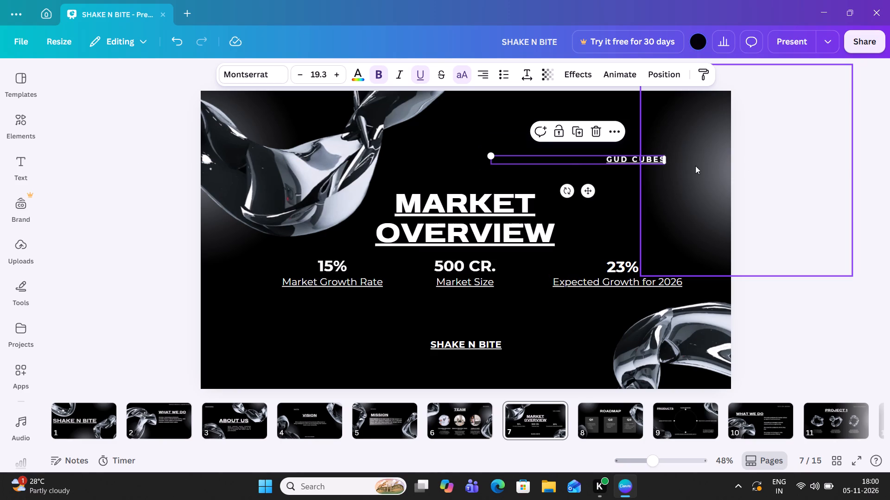
pyautogui.click(806, 157)
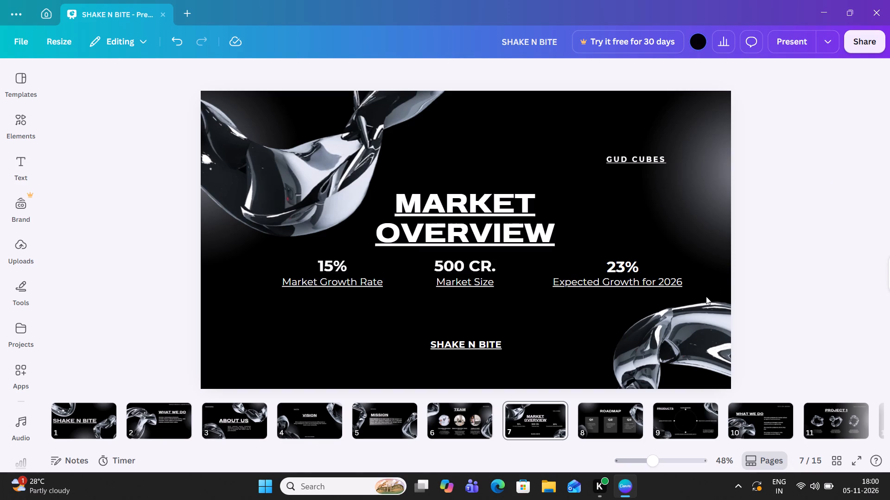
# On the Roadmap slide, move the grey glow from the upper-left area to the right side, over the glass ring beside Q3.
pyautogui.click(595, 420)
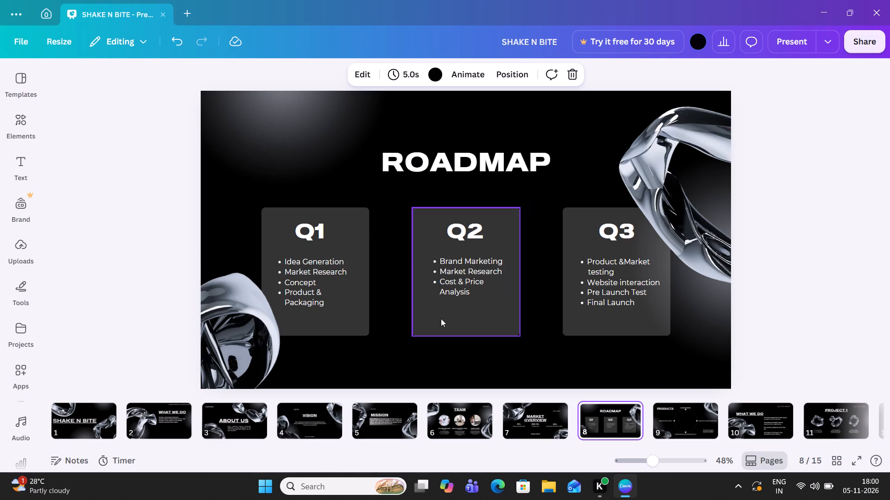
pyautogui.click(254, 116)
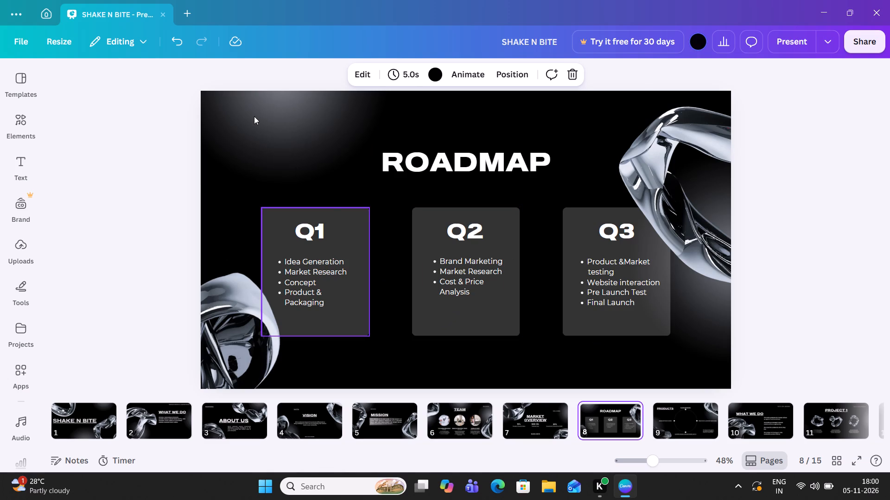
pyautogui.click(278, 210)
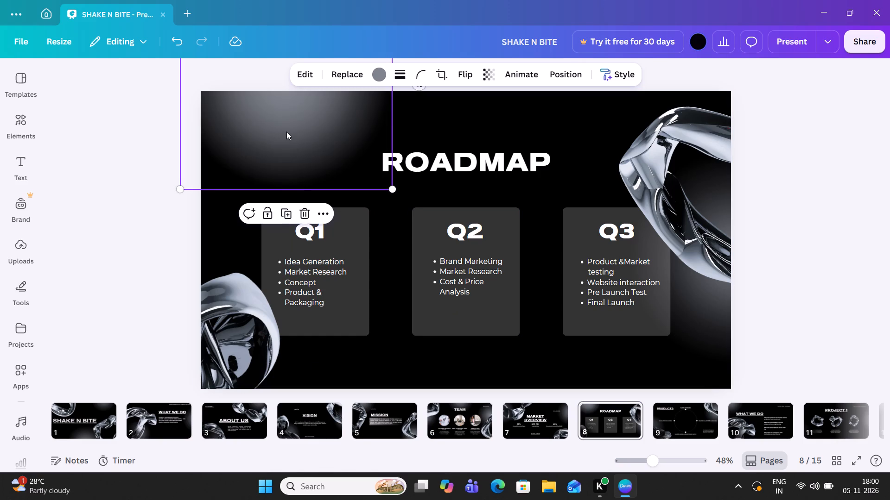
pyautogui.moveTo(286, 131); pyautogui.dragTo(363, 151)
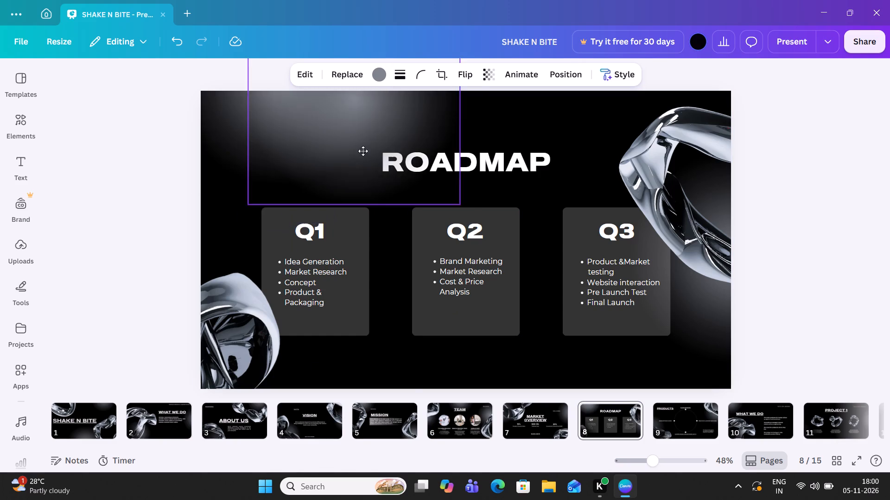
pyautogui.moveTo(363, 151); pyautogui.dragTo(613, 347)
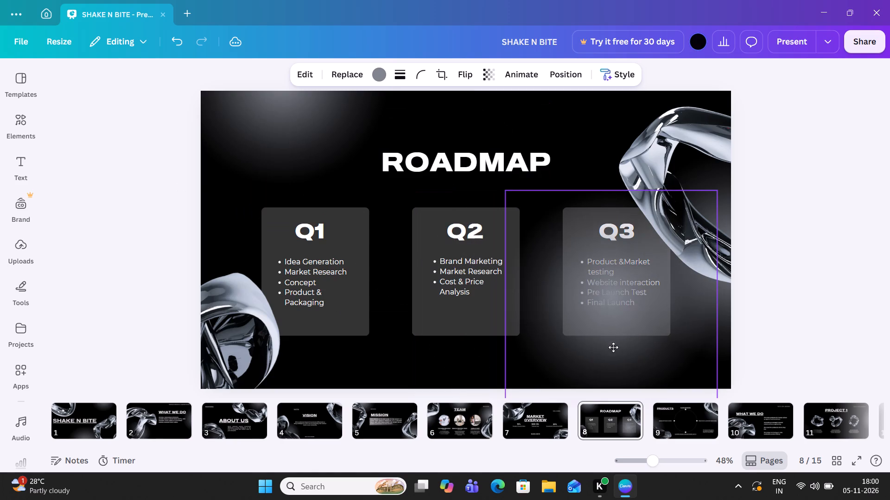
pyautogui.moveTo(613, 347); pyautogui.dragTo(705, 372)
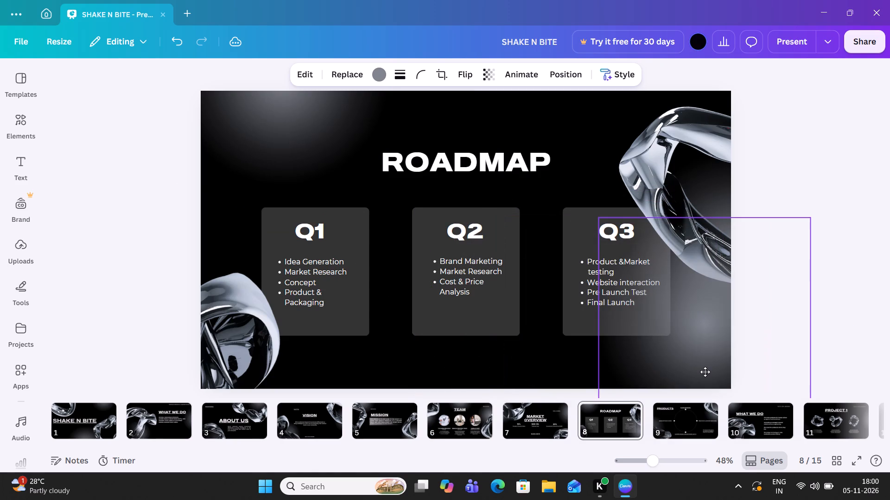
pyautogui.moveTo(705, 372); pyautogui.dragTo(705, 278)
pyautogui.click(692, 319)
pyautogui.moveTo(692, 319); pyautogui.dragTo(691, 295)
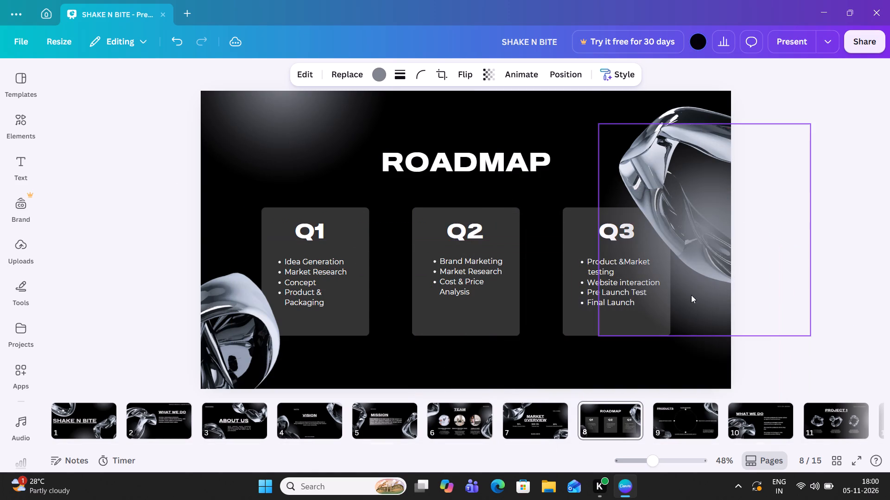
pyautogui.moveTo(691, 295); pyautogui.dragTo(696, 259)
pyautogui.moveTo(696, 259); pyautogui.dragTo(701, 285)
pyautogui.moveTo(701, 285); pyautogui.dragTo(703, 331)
# On the Roadmap slide, move the grey glow from beside the Q3 card to the slide's upper-left corner, above the Q1 card.
pyautogui.click(708, 297)
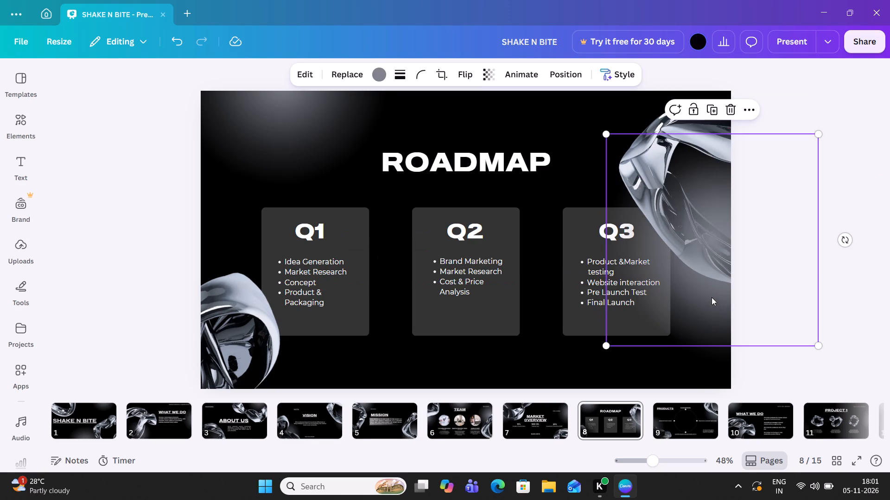
pyautogui.moveTo(709, 301); pyautogui.dragTo(707, 363)
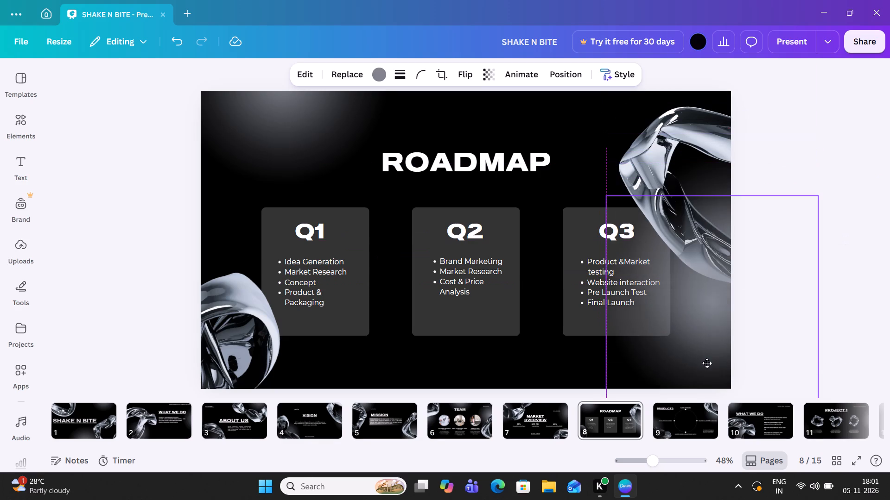
pyautogui.moveTo(707, 363); pyautogui.dragTo(422, 398)
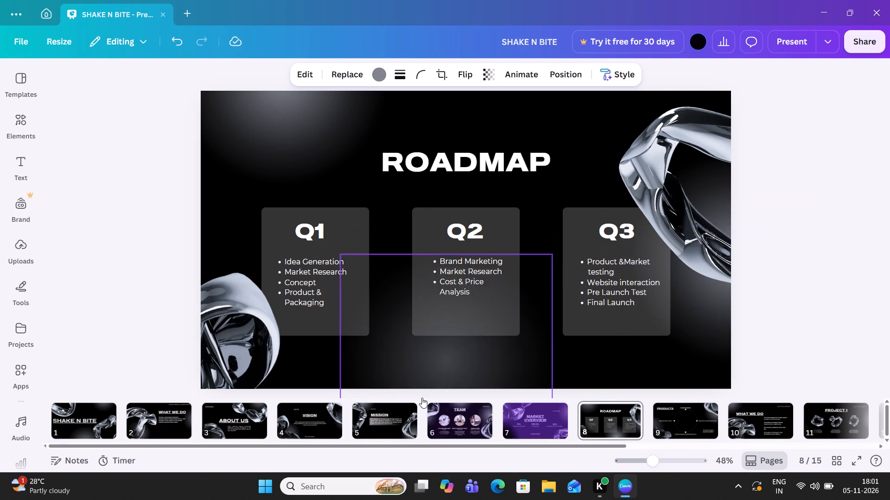
pyautogui.moveTo(422, 398); pyautogui.dragTo(233, 183)
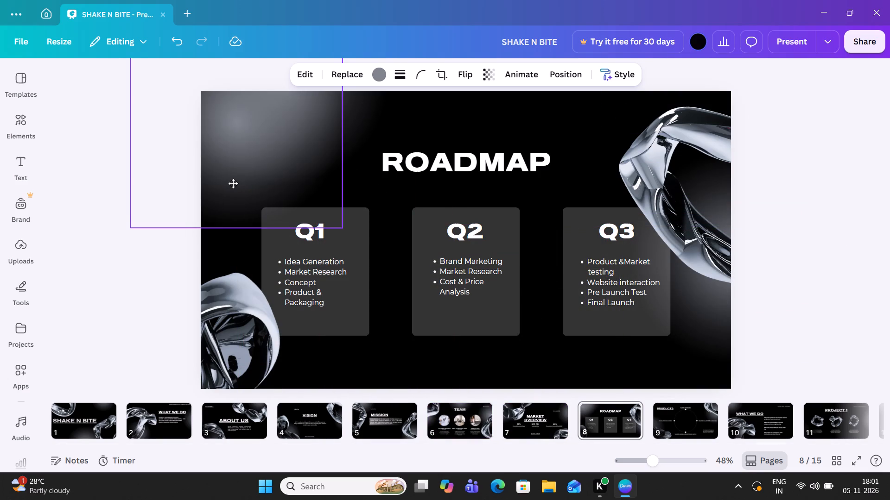
pyautogui.moveTo(233, 183); pyautogui.dragTo(231, 180)
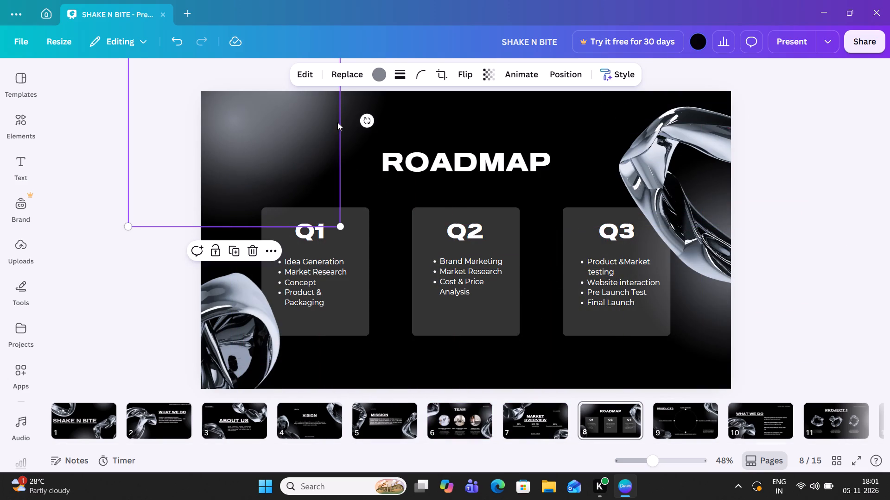
pyautogui.click(355, 110)
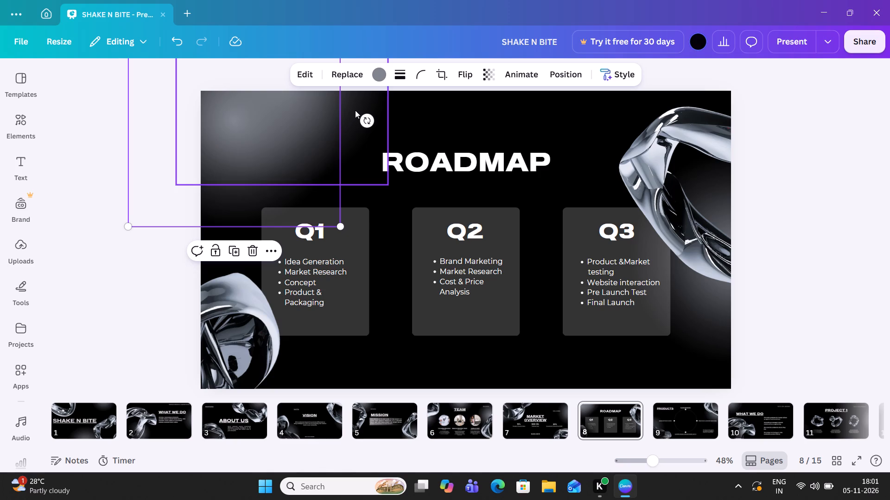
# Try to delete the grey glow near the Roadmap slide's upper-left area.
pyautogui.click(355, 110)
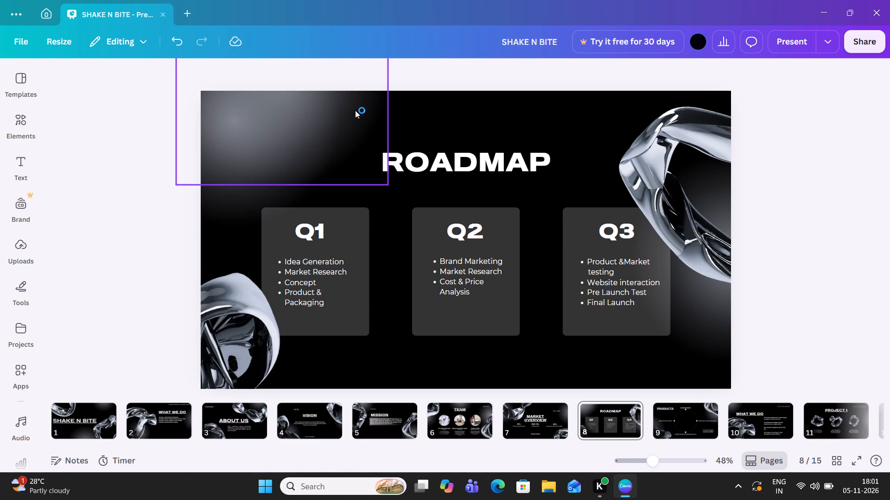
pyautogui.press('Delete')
# Separate the overlapping grey glows by moving the one in the slide's upper-left corner to the top centre, over the ROADMAP heading.
pyautogui.click(296, 130)
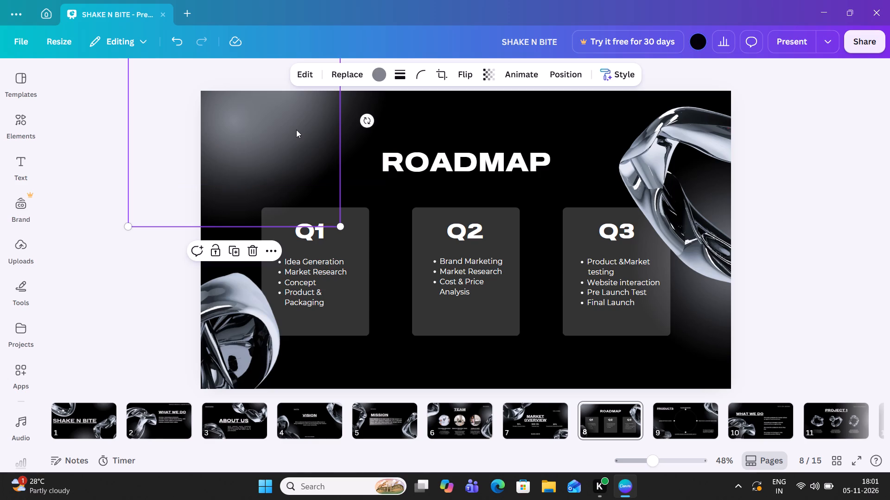
pyautogui.moveTo(317, 131); pyautogui.dragTo(381, 119)
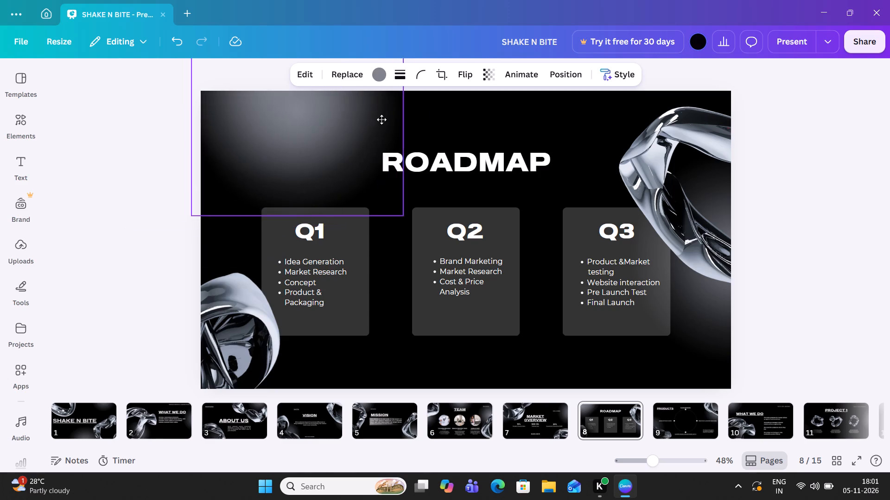
pyautogui.moveTo(381, 119); pyautogui.dragTo(522, 107)
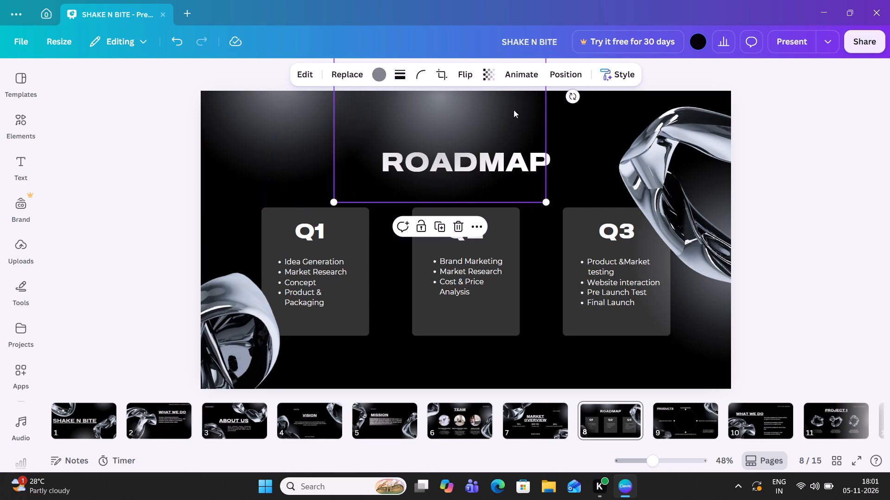
# Move the remaining grey glow above the Q1 card outward into the slide's upper-left corner.
pyautogui.click(305, 120)
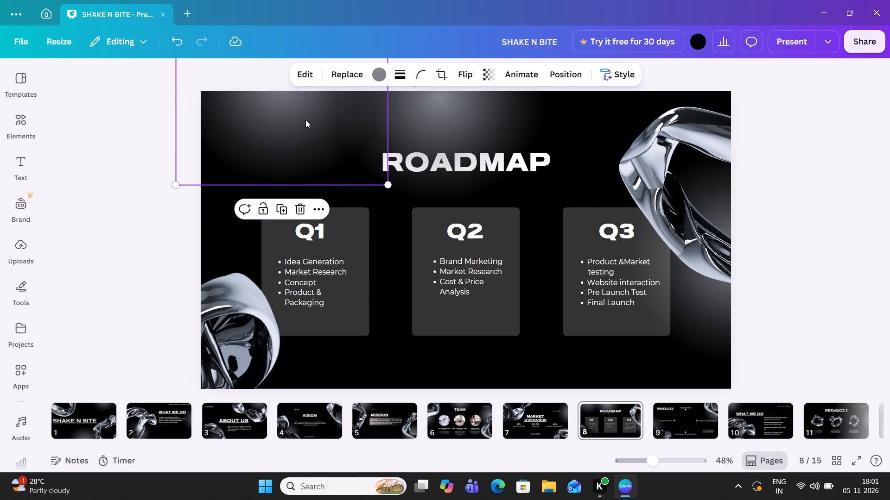
pyautogui.moveTo(265, 127); pyautogui.dragTo(213, 133)
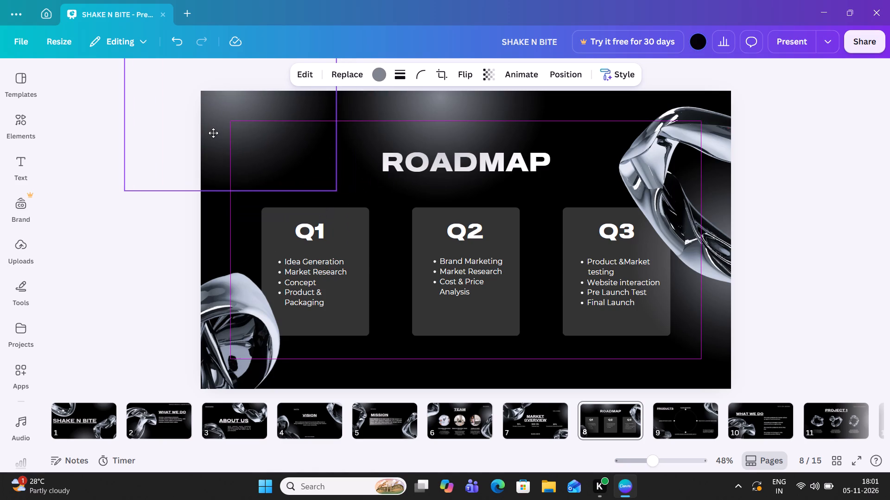
pyautogui.moveTo(213, 133); pyautogui.dragTo(213, 133)
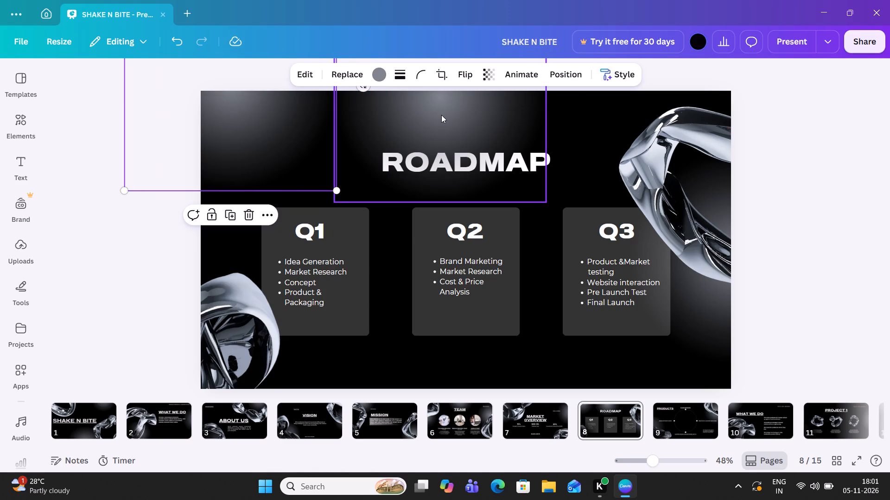
# Move the grey glow from the ROADMAP heading to the slide's upper-right corner, behind the glass ring.
pyautogui.moveTo(482, 119); pyautogui.dragTo(612, 97)
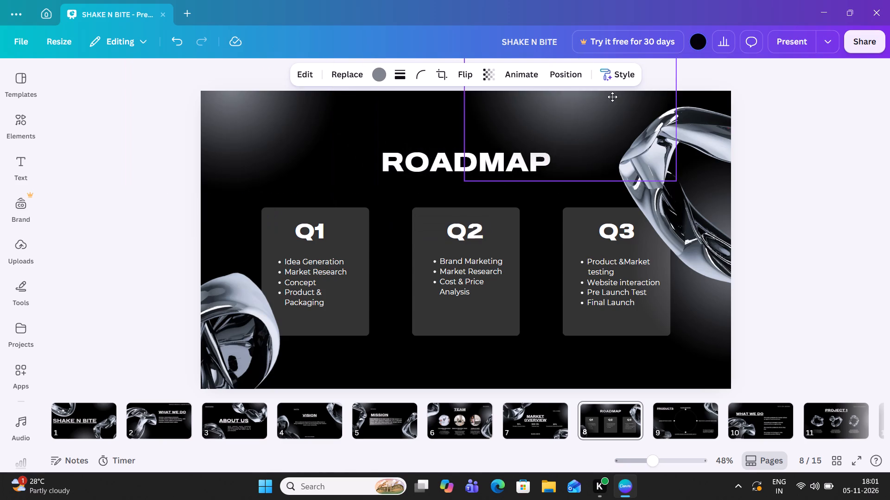
pyautogui.moveTo(612, 97); pyautogui.dragTo(751, 97)
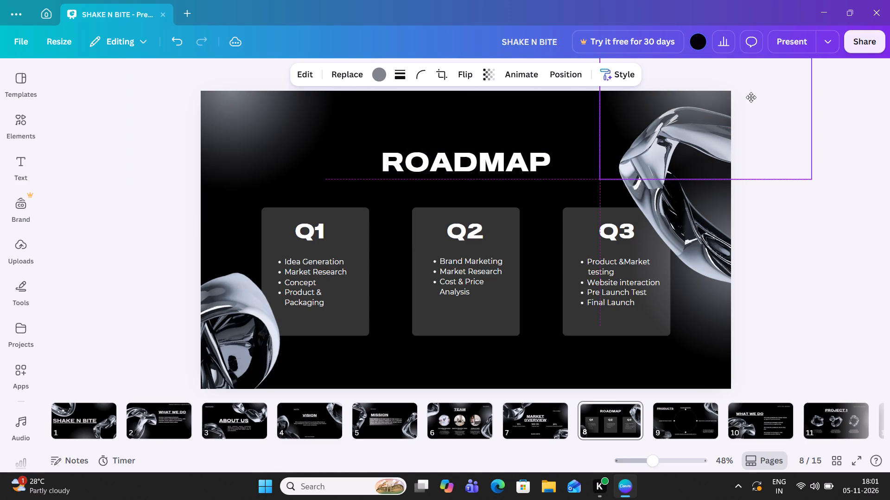
pyautogui.moveTo(751, 97); pyautogui.dragTo(753, 111)
# Delete the grey glow at the slide's right edge beside the Q3 card.
pyautogui.click(665, 154)
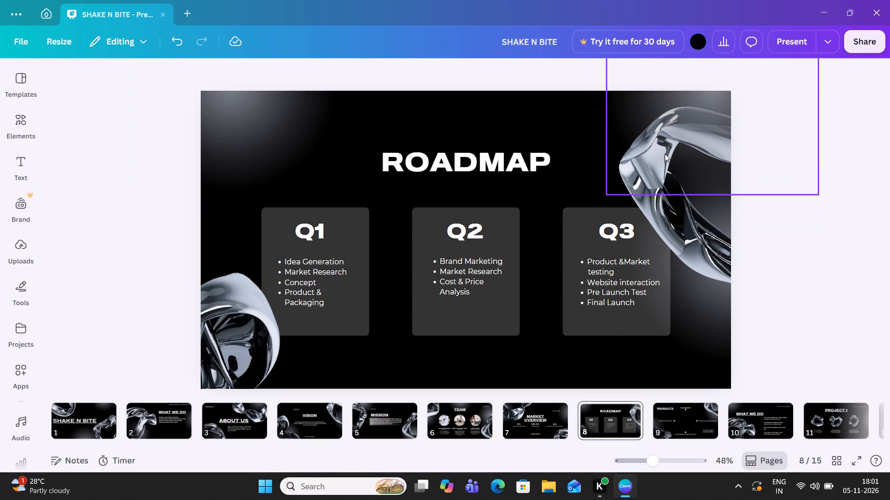
pyautogui.click(665, 154)
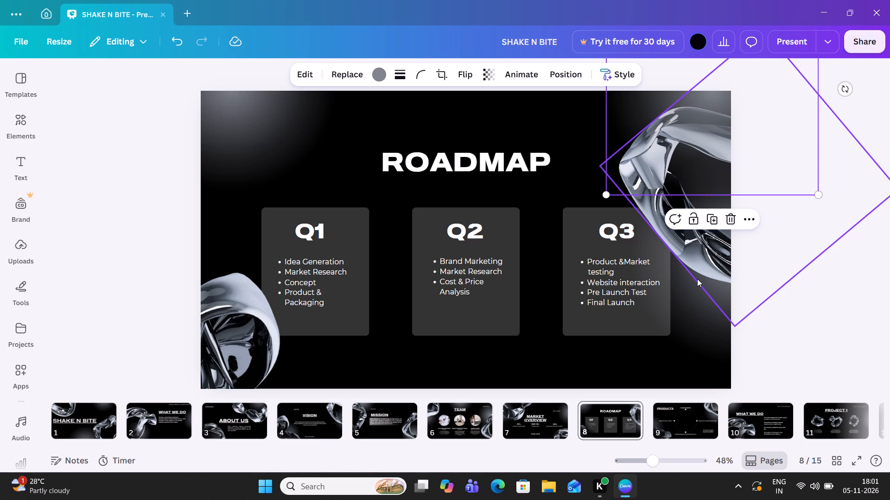
pyautogui.click(694, 295)
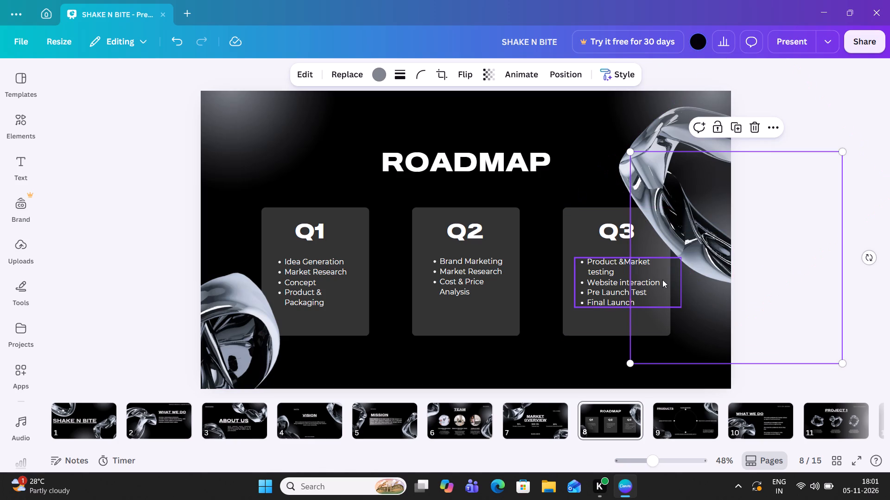
pyautogui.press('Delete')
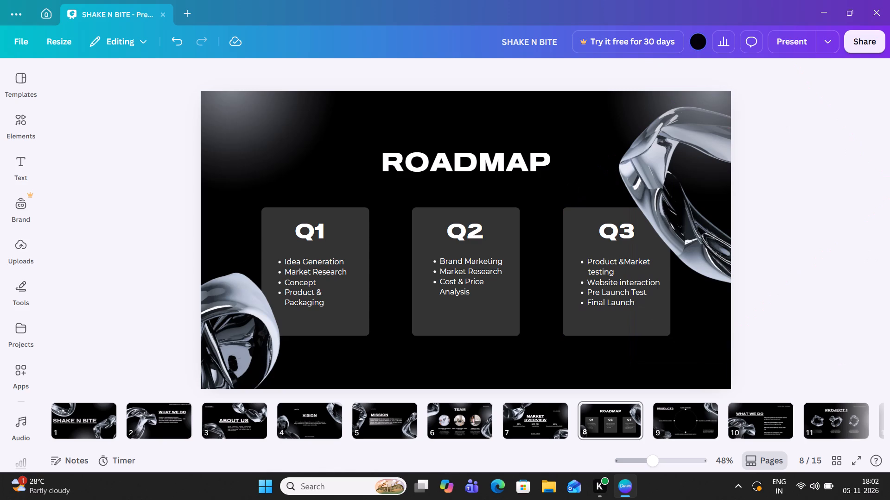
# Move the large glass ring above the Q3 card up toward the slide's upper-right corner, clear of the card.
pyautogui.moveTo(693, 244); pyautogui.dragTo(694, 214)
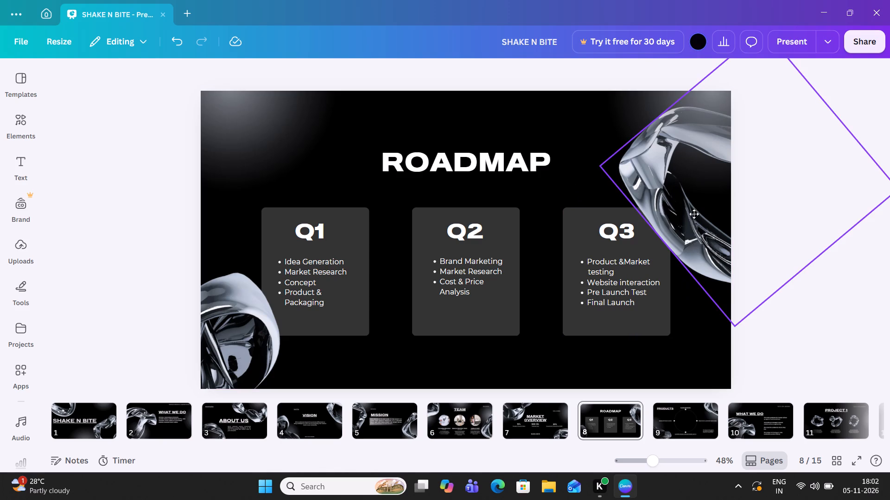
pyautogui.moveTo(694, 214); pyautogui.dragTo(669, 151)
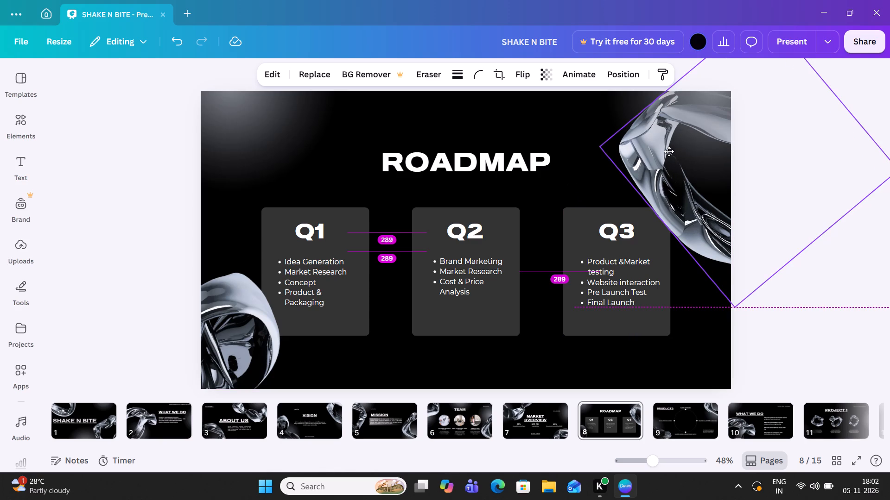
pyautogui.moveTo(669, 151); pyautogui.dragTo(668, 158)
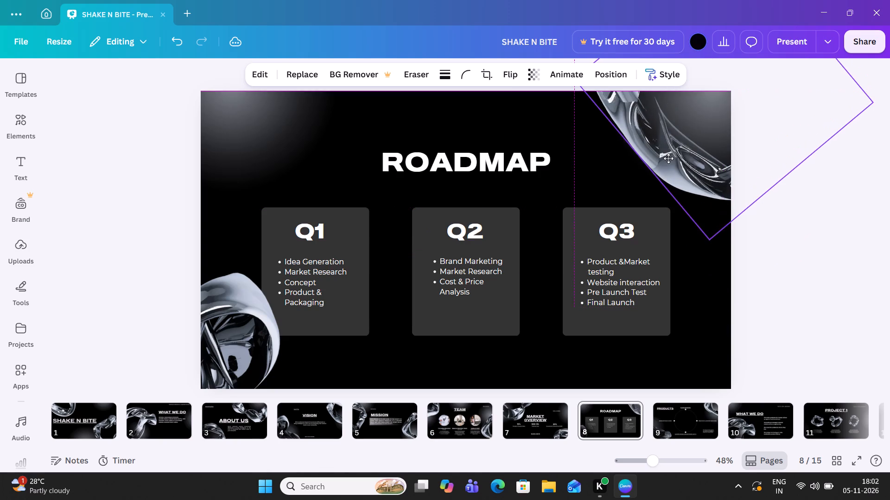
pyautogui.moveTo(668, 158); pyautogui.dragTo(678, 171)
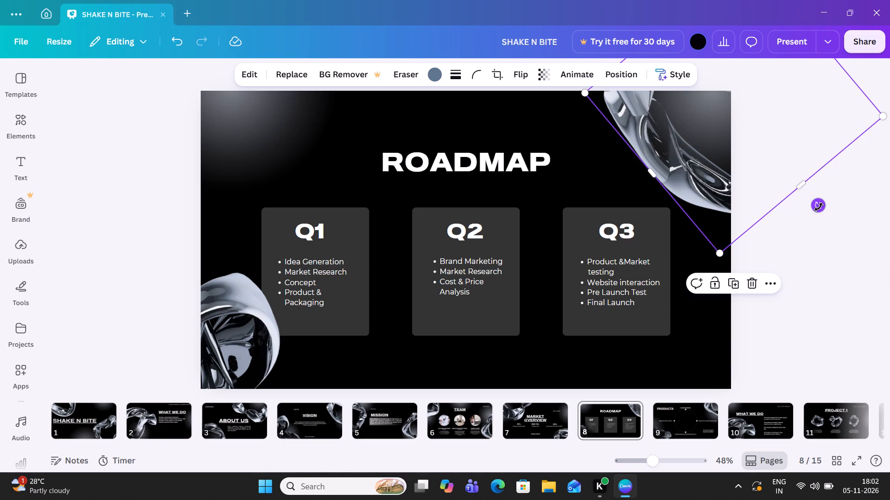
# Rotate the upper-right glass ring to -90° and fit it into the slide's corner above the Q3 card.
pyautogui.moveTo(819, 207); pyautogui.dragTo(861, 150)
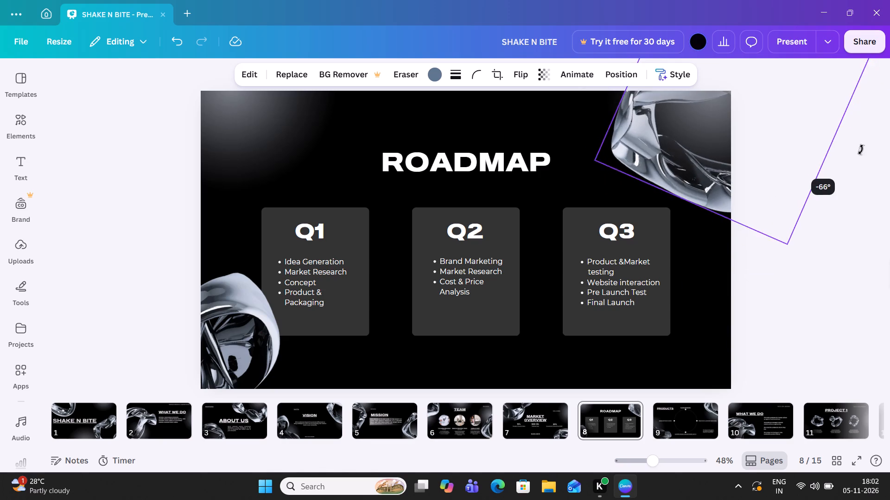
pyautogui.moveTo(861, 150); pyautogui.dragTo(889, 105)
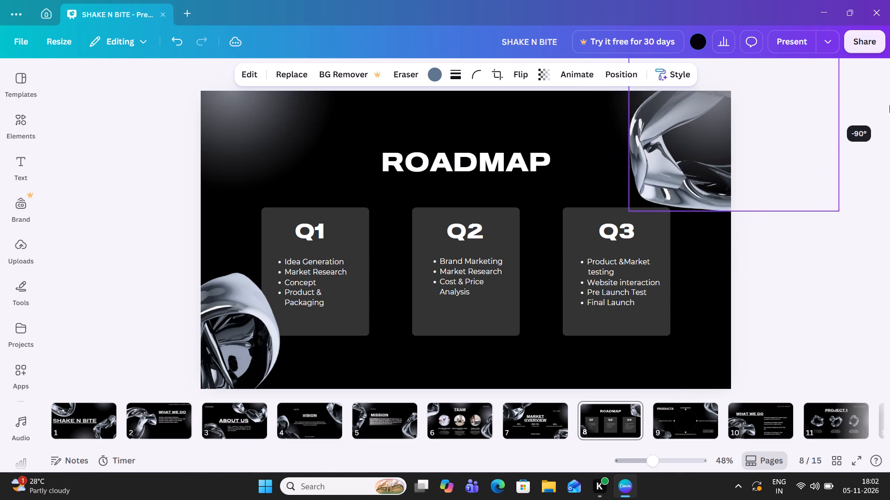
pyautogui.moveTo(889, 105); pyautogui.dragTo(889, 105)
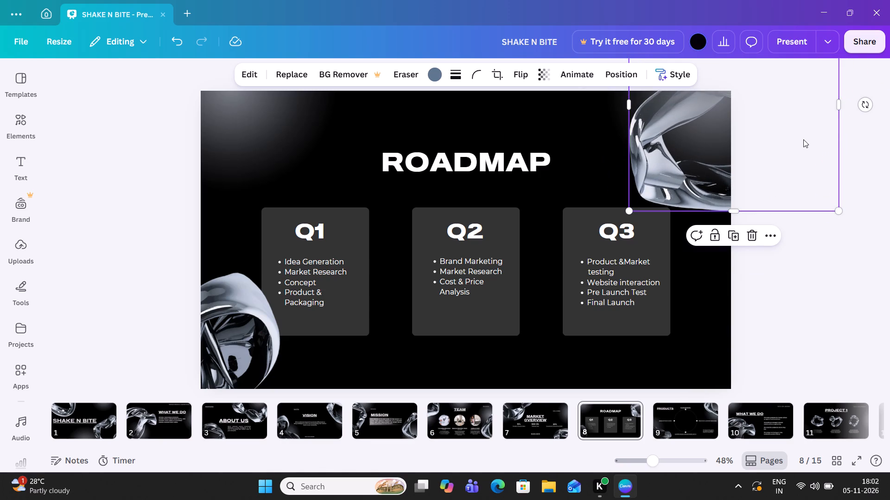
pyautogui.moveTo(803, 139); pyautogui.dragTo(777, 127)
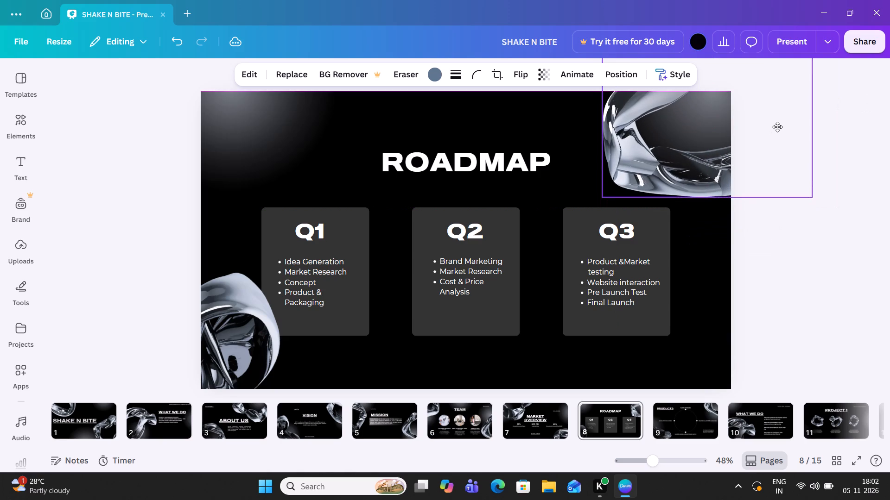
pyautogui.moveTo(777, 127); pyautogui.dragTo(791, 120)
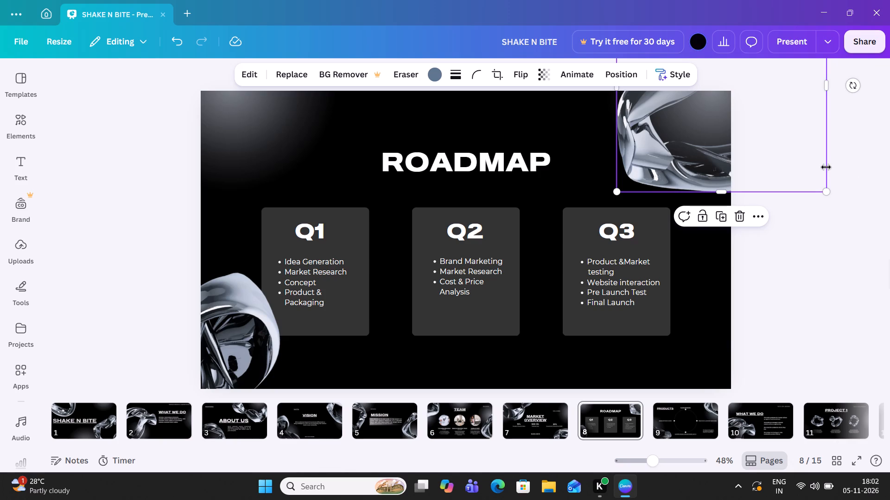
# Bring the lower-left glass shape up over the Q1 card and rotate it to about -169°.
pyautogui.click(251, 361)
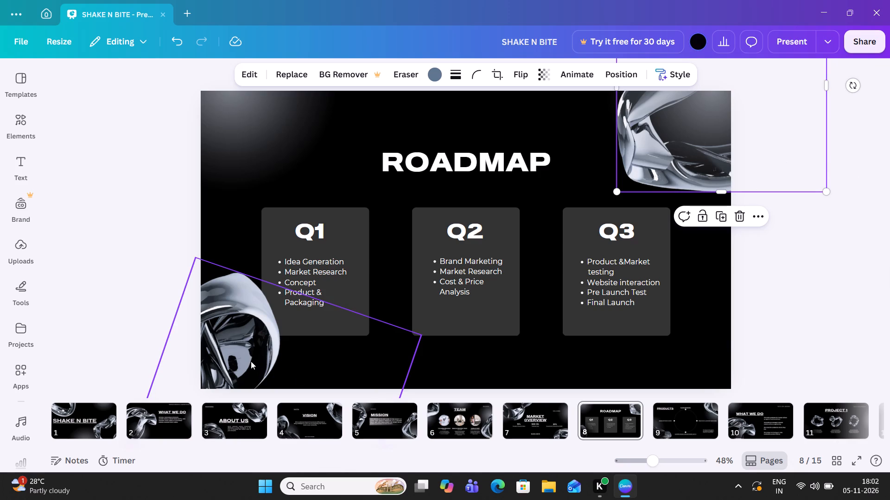
pyautogui.moveTo(251, 361); pyautogui.dragTo(318, 162)
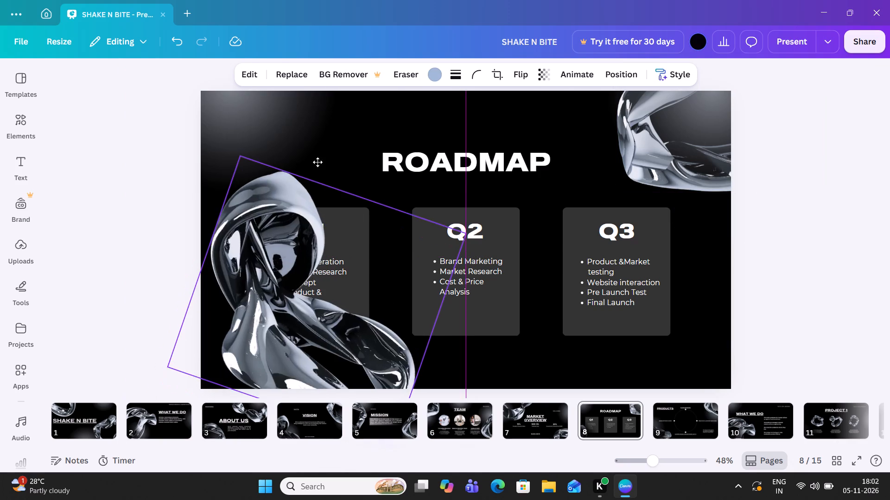
pyautogui.moveTo(318, 162); pyautogui.dragTo(290, 187)
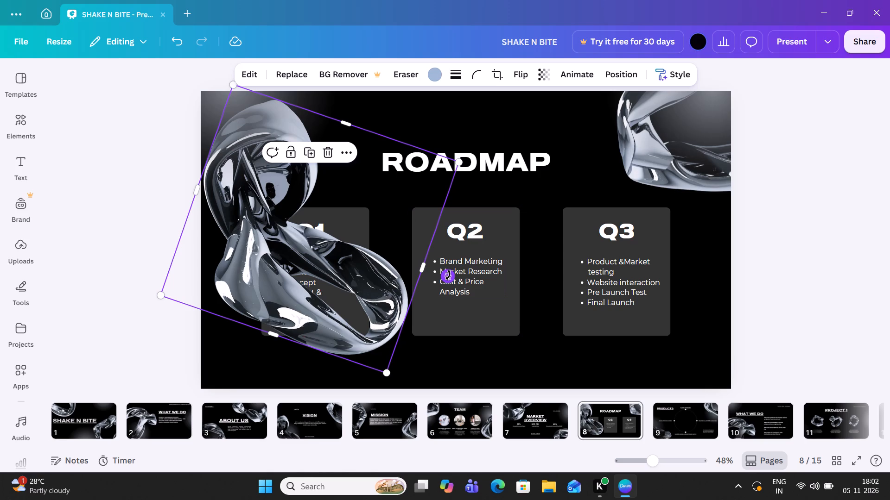
pyautogui.moveTo(448, 275); pyautogui.dragTo(455, 181)
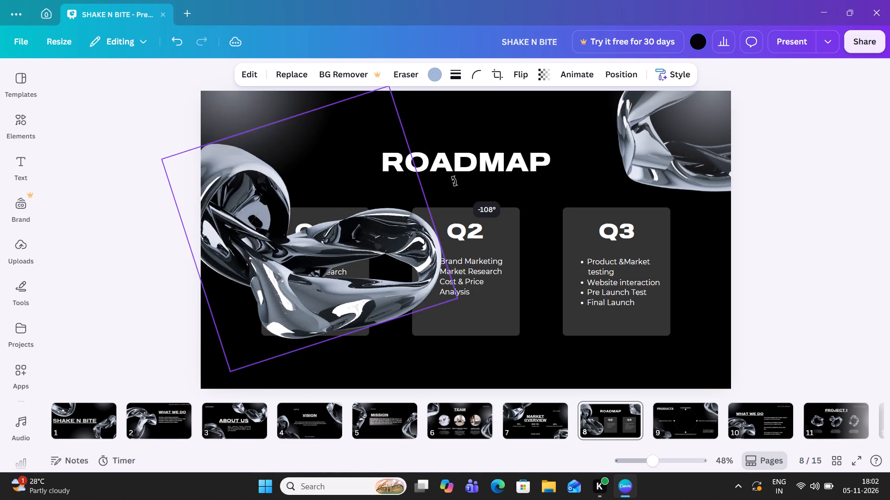
pyautogui.moveTo(455, 181); pyautogui.dragTo(334, 107)
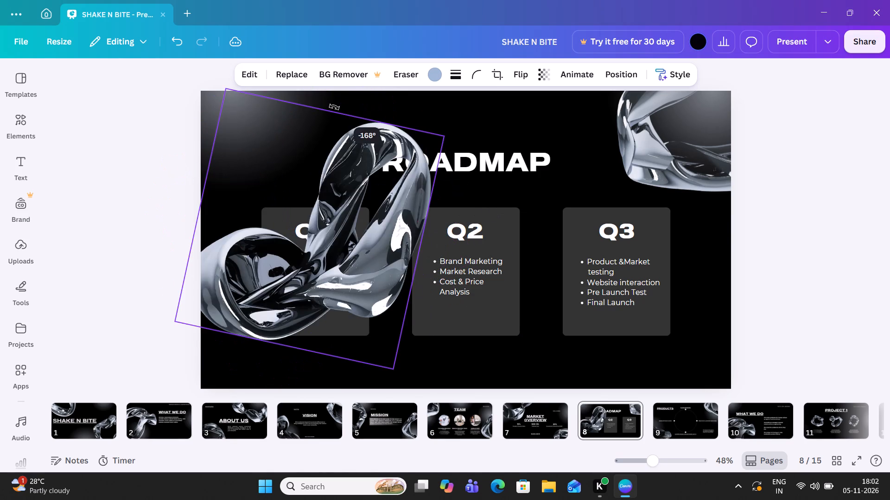
pyautogui.moveTo(334, 107); pyautogui.dragTo(351, 107)
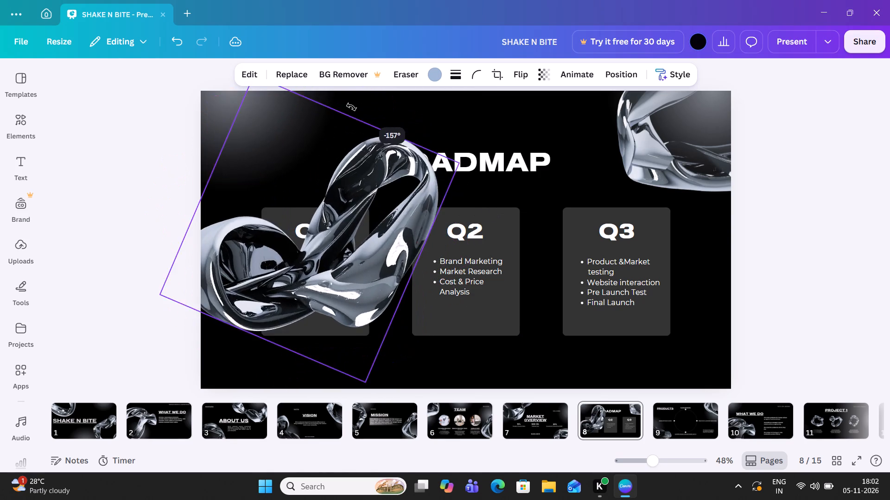
pyautogui.moveTo(351, 107); pyautogui.dragTo(337, 120)
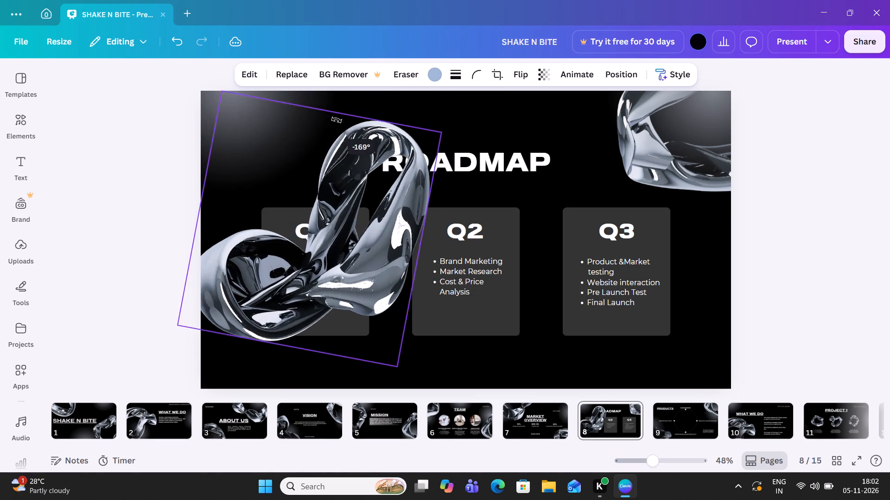
pyautogui.moveTo(337, 120); pyautogui.dragTo(329, 123)
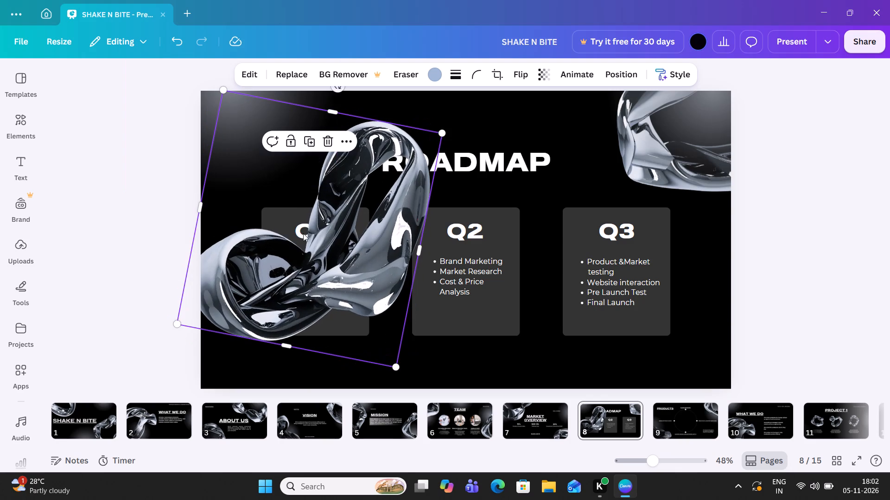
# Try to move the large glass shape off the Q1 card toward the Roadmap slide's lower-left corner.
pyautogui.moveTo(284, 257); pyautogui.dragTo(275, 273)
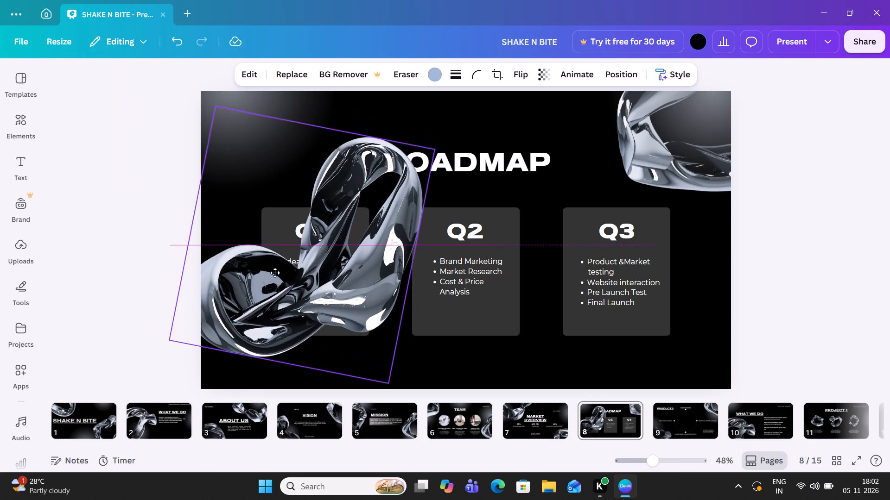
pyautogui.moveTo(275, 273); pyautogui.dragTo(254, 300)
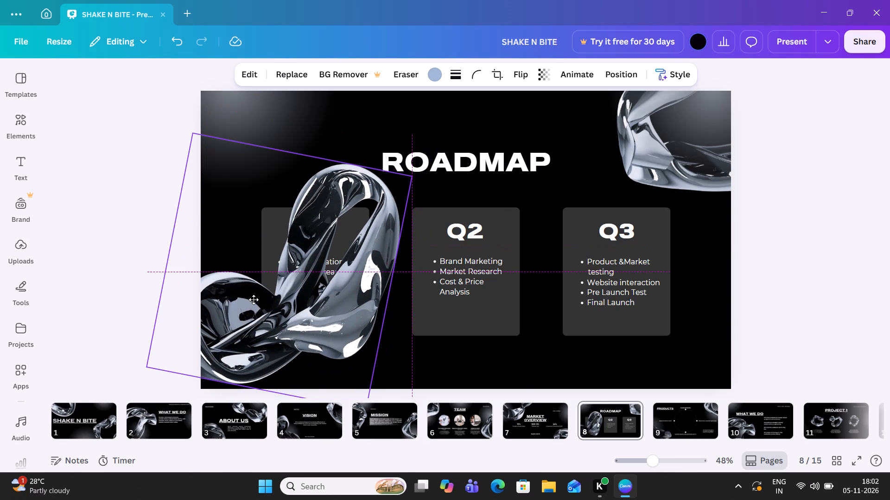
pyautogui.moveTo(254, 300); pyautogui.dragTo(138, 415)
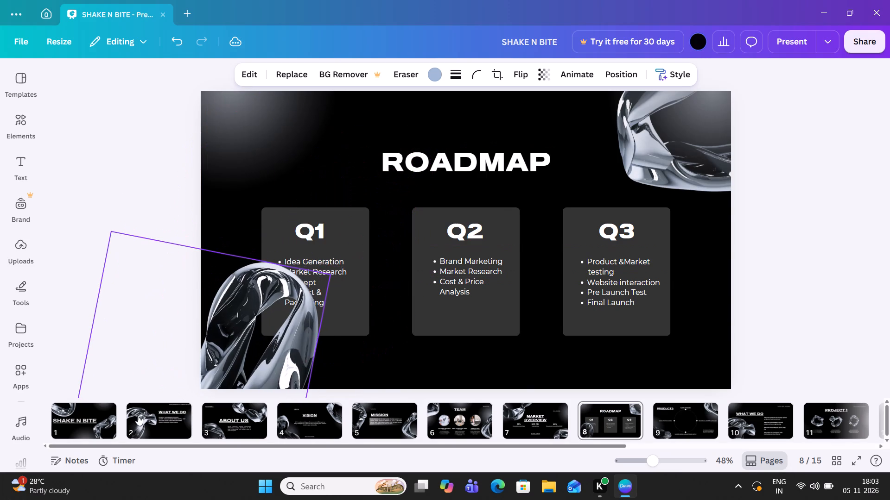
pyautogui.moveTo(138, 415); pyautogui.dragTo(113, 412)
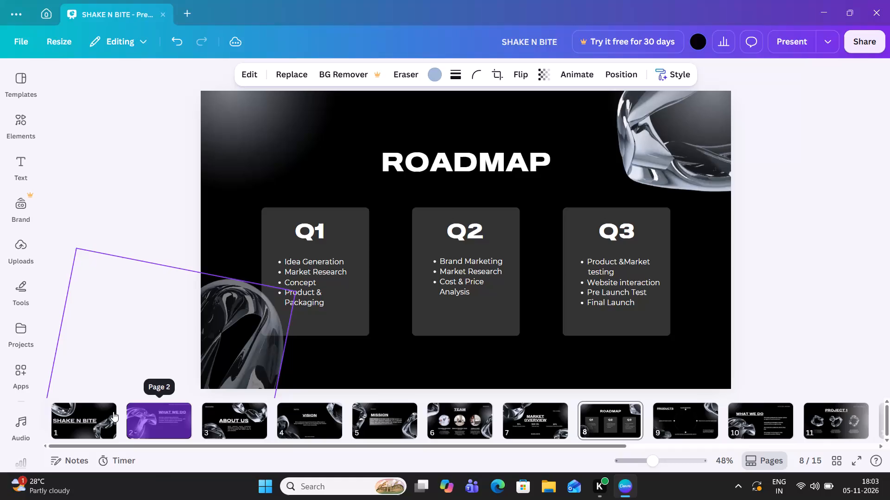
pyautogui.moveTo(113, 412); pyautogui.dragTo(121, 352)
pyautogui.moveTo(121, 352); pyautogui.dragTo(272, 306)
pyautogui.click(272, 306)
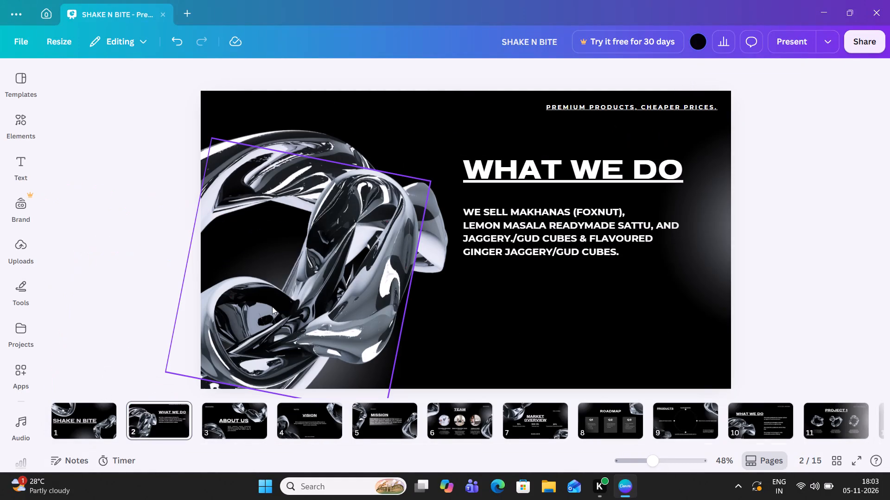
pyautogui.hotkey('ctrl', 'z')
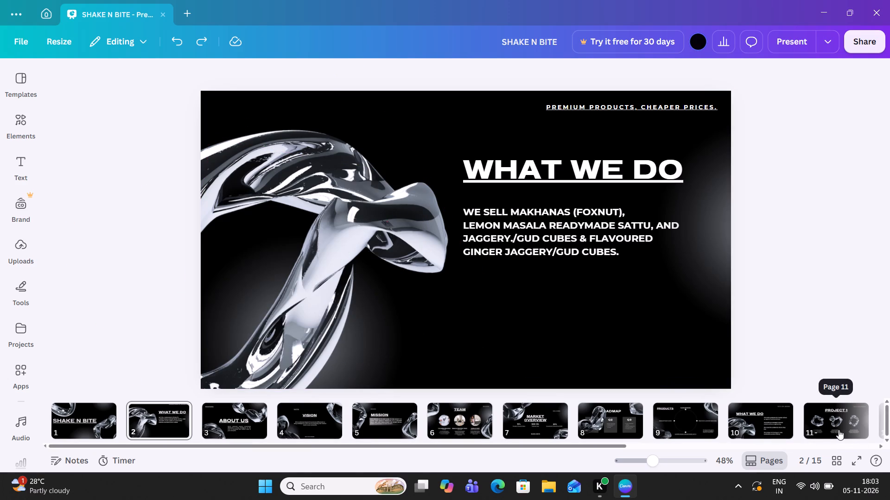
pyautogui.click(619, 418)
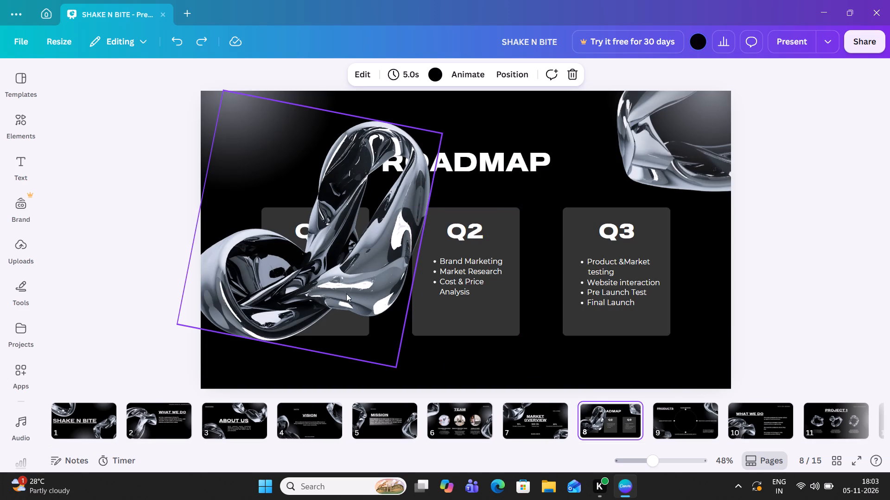
# Move the large glass shape off the Q1 card into the Roadmap slide's lower-left corner, clear of the card's text.
pyautogui.click(315, 291)
pyautogui.moveTo(315, 291); pyautogui.dragTo(255, 353)
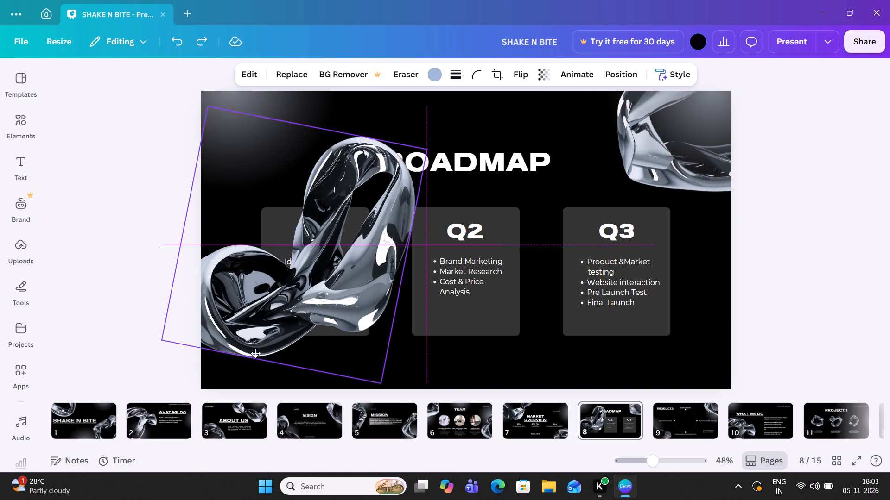
pyautogui.moveTo(255, 353); pyautogui.dragTo(194, 380)
pyautogui.moveTo(262, 342); pyautogui.dragTo(244, 385)
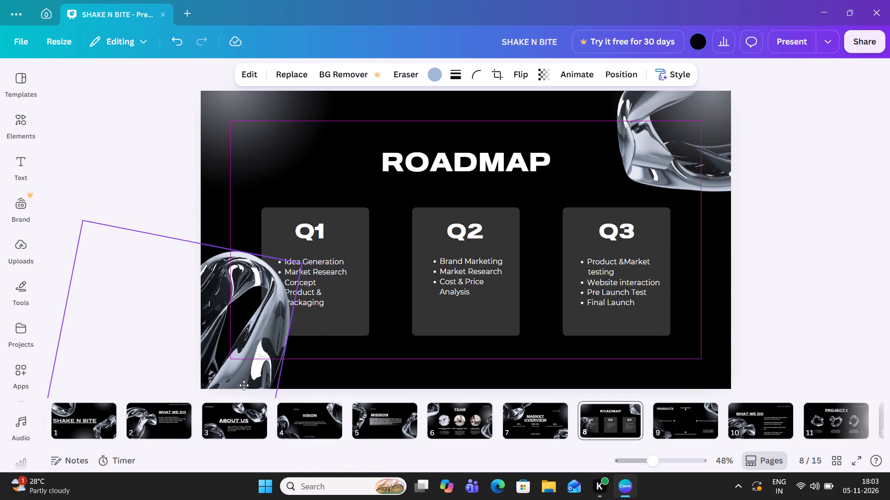
pyautogui.moveTo(244, 385); pyautogui.dragTo(206, 383)
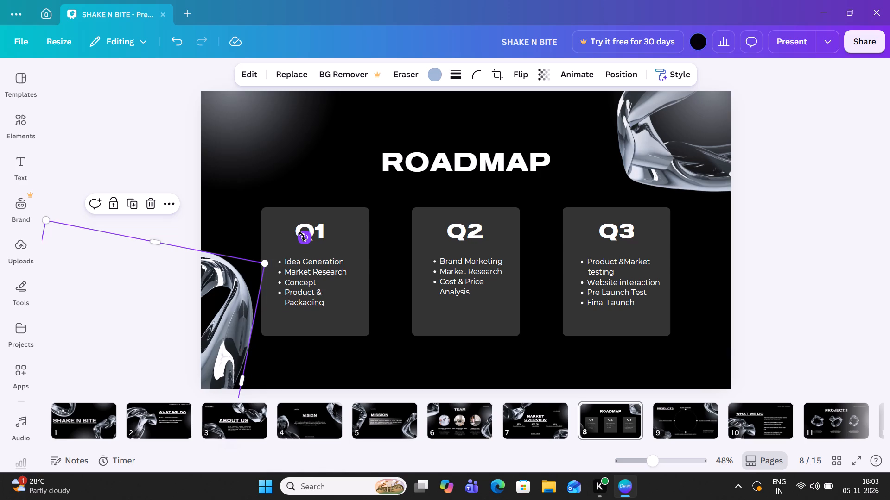
# Rotate the lower-left glass shape until its frame is nearly upright and nudge it close to the Q1 card's left edge.
pyautogui.moveTo(302, 236); pyautogui.dragTo(270, 218)
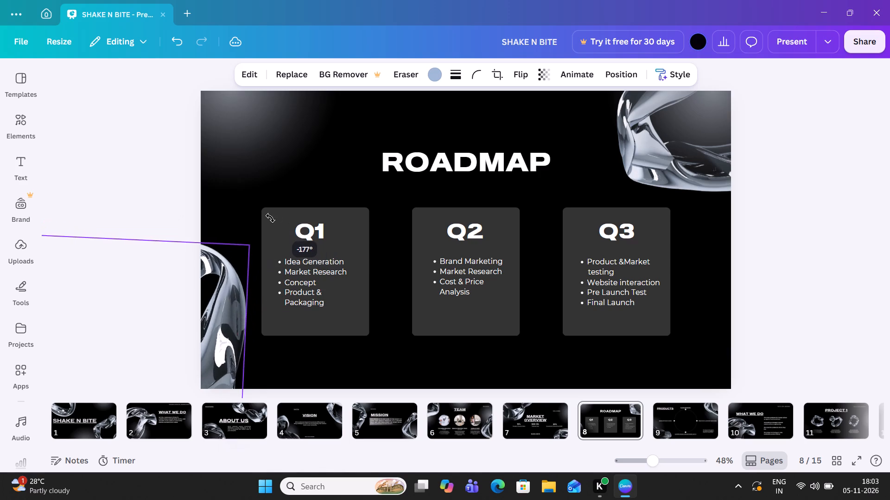
pyautogui.moveTo(270, 218); pyautogui.dragTo(254, 208)
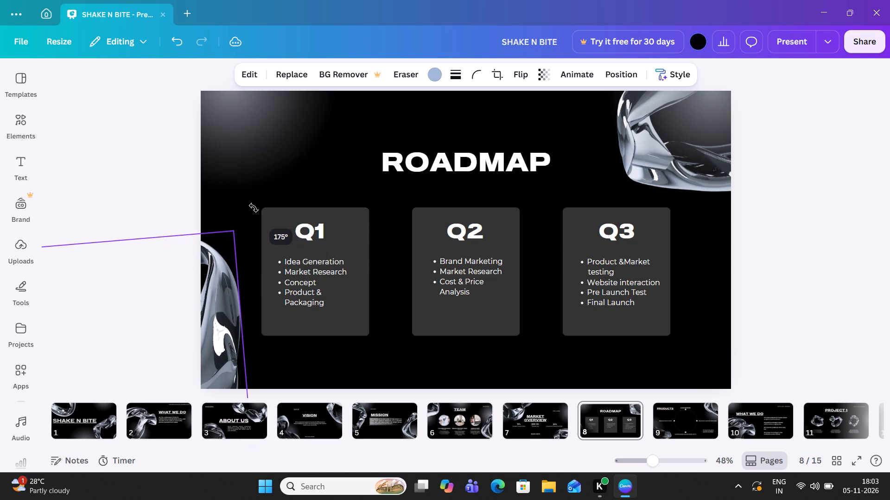
pyautogui.moveTo(254, 208); pyautogui.dragTo(260, 208)
pyautogui.moveTo(225, 306); pyautogui.dragTo(238, 302)
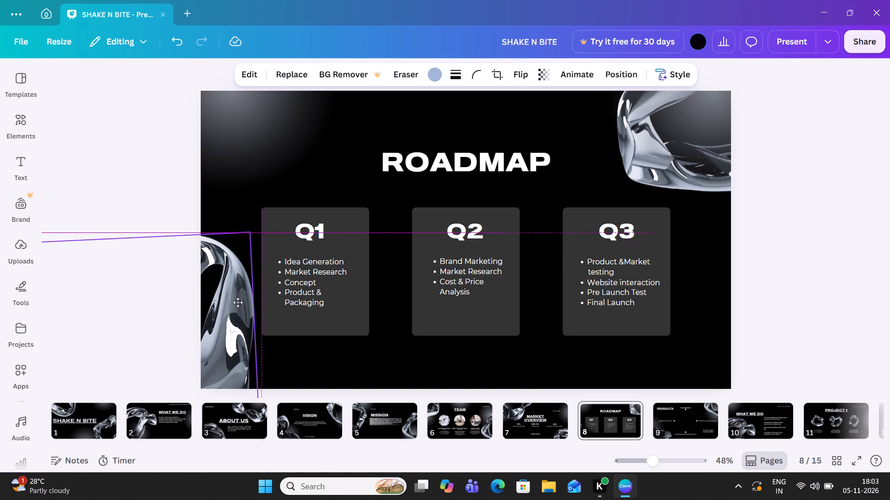
pyautogui.moveTo(238, 302); pyautogui.dragTo(242, 302)
pyautogui.click(154, 256)
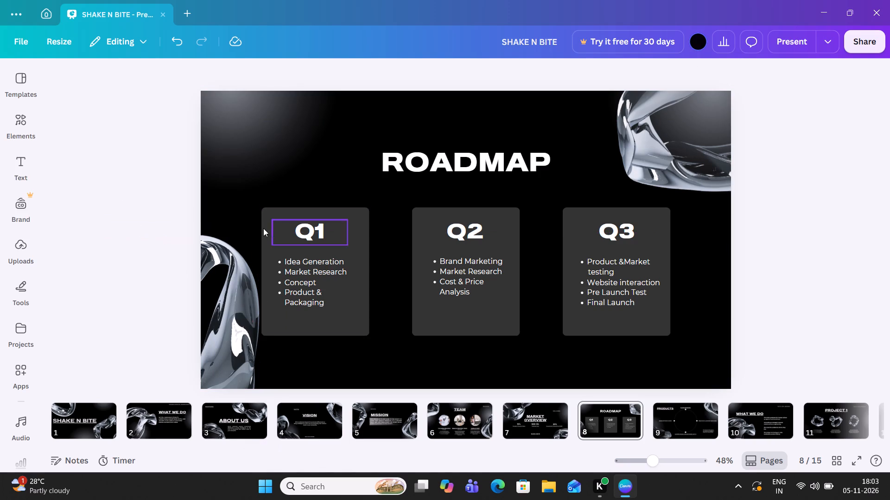
# Underline the Q1, Q2 and Q3 card headings.
pyautogui.click(292, 226)
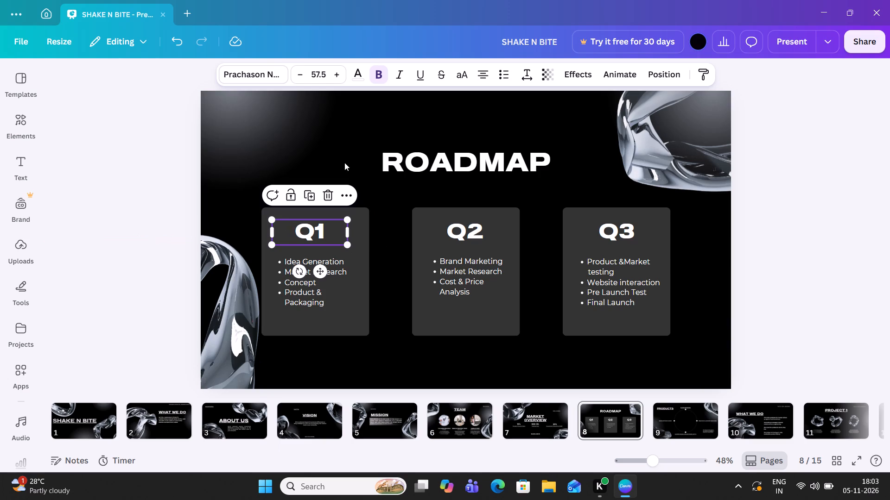
pyautogui.click(421, 75)
pyautogui.click(462, 241)
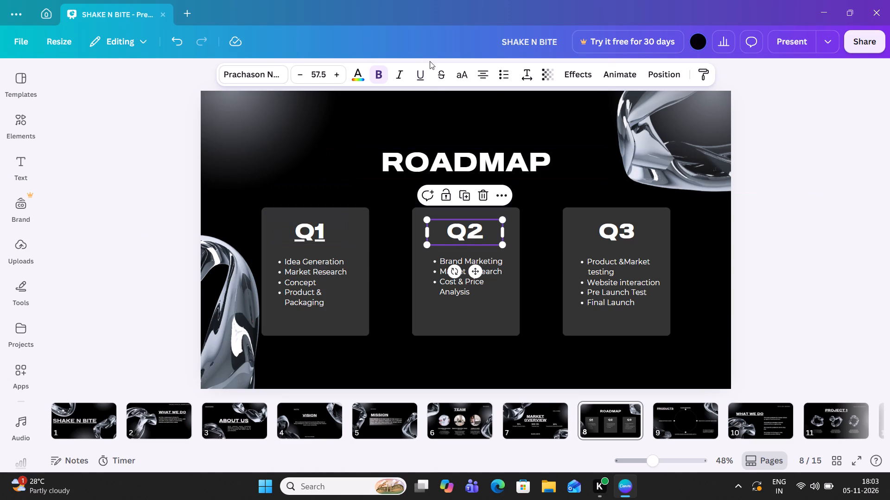
pyautogui.click(426, 73)
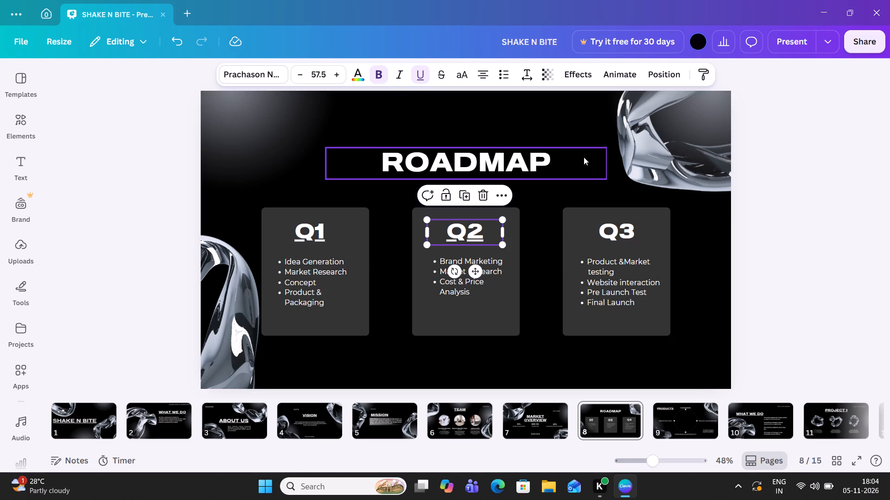
pyautogui.click(611, 228)
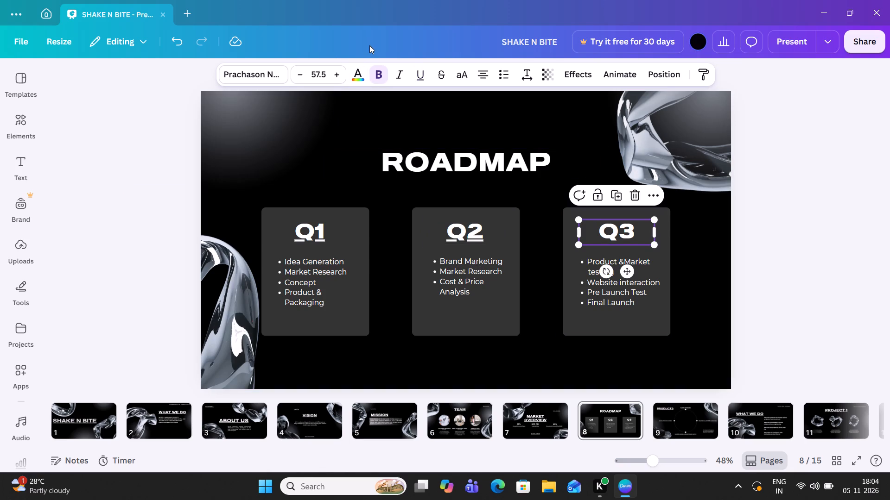
pyautogui.click(426, 78)
# Try underline and strikethrough on the ROADMAP title, and keep only the strikethrough.
pyautogui.click(400, 163)
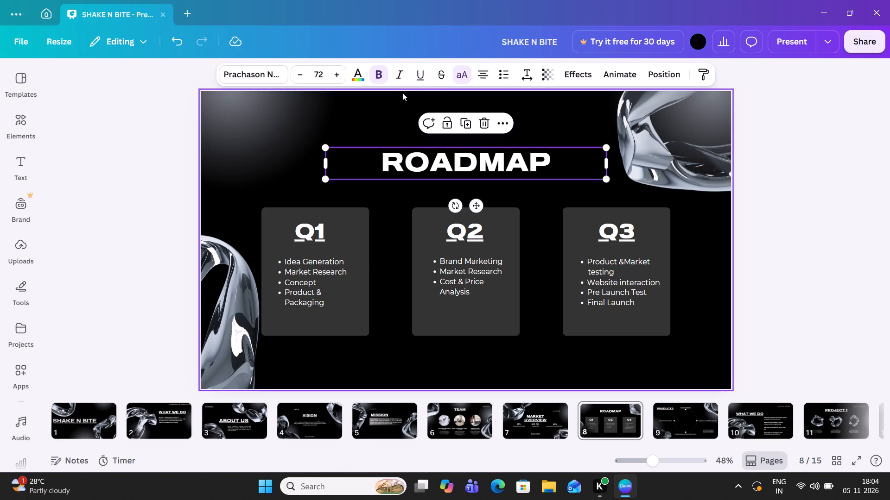
pyautogui.click(442, 74)
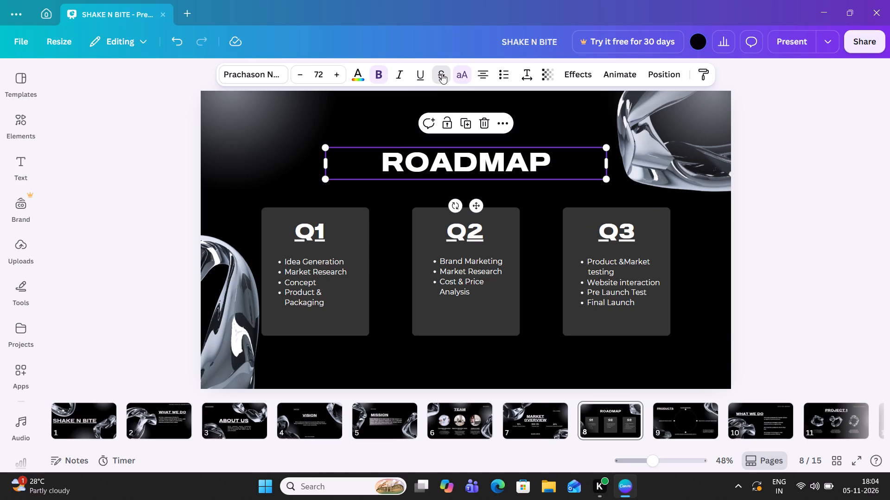
pyautogui.click(442, 74)
pyautogui.click(420, 77)
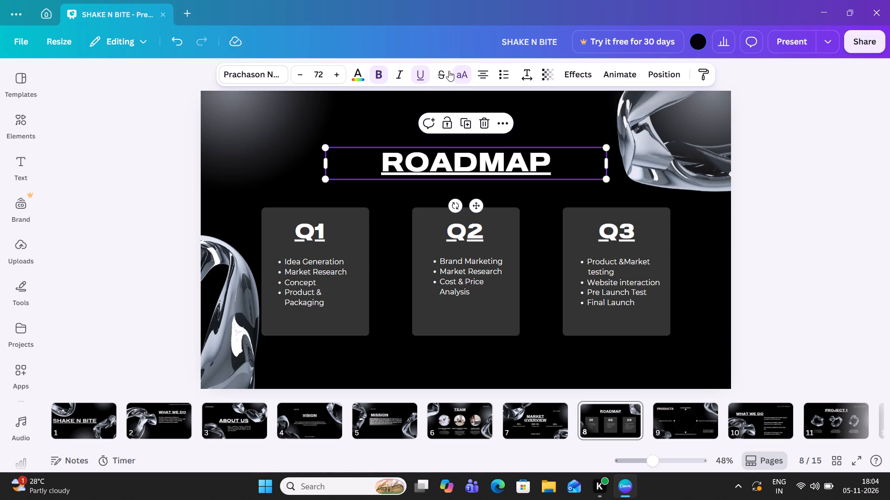
pyautogui.click(443, 81)
pyautogui.click(420, 76)
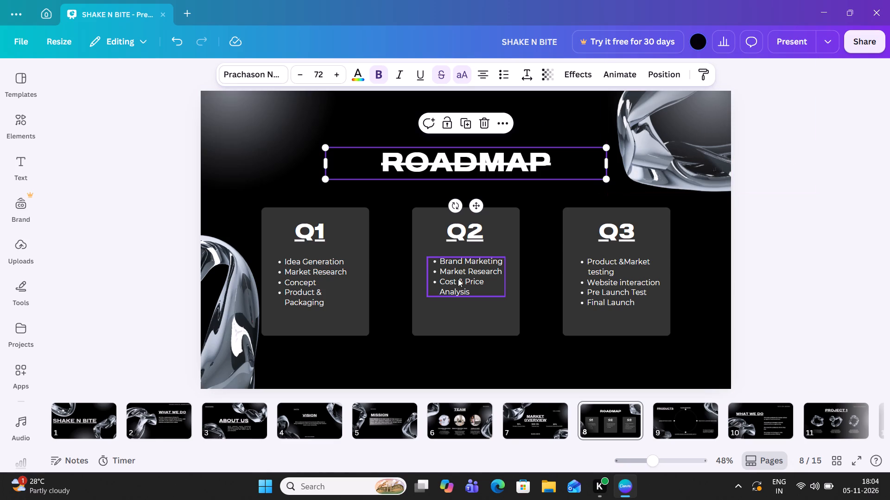
# Make the bullet lists in the Q1, Q2 and Q3 cards bold.
pyautogui.click(356, 293)
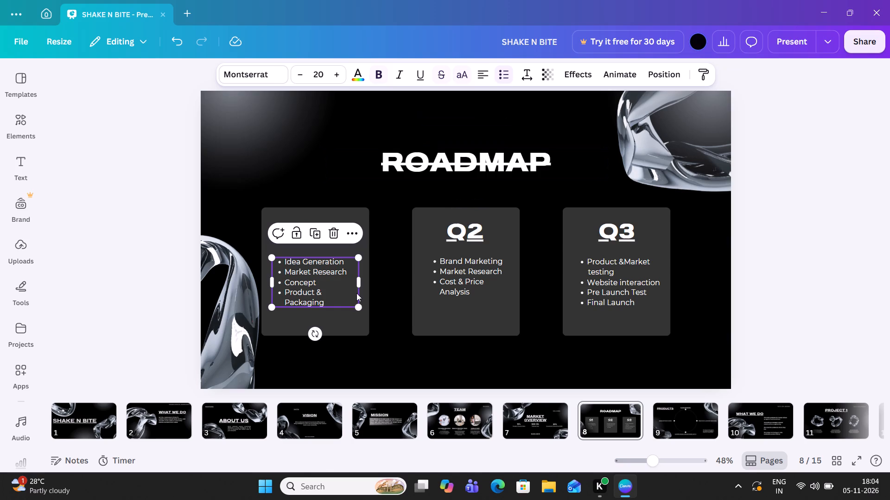
pyautogui.click(378, 70)
pyautogui.click(452, 282)
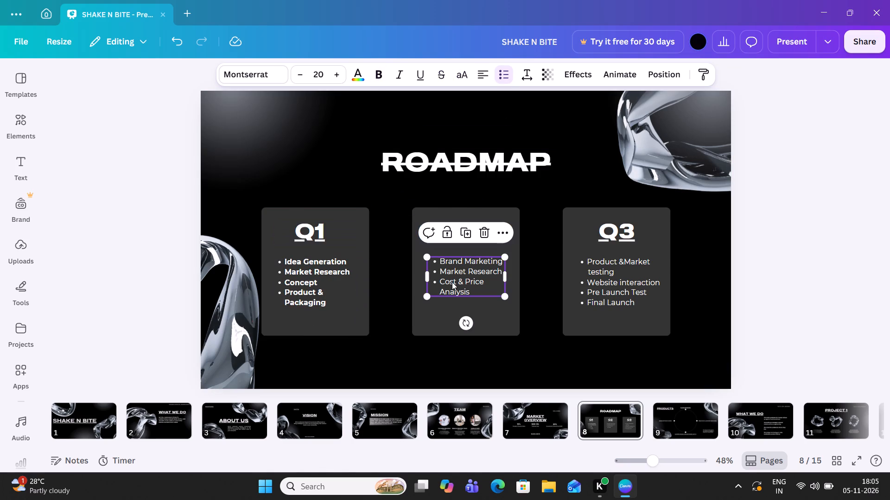
pyautogui.click(382, 74)
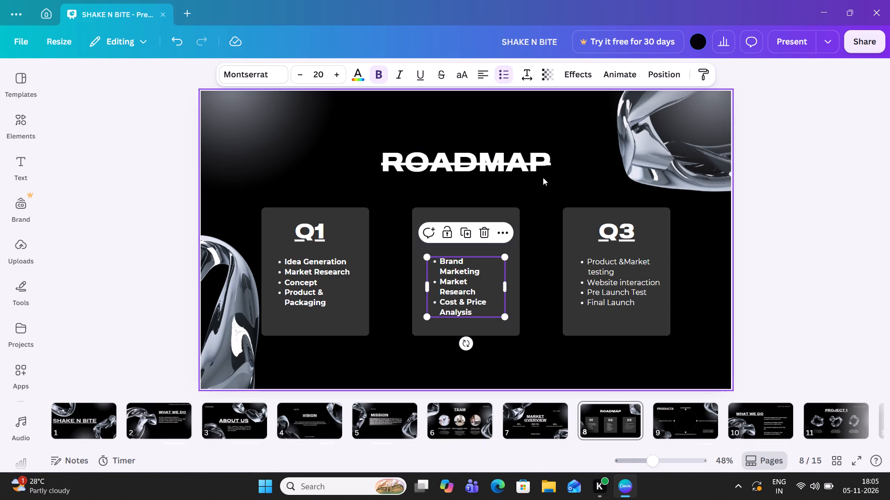
pyautogui.click(629, 300)
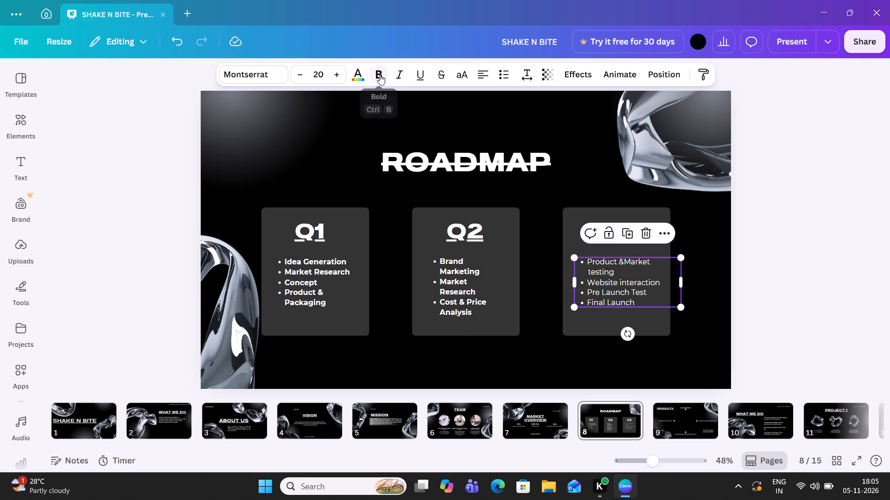
pyautogui.click(380, 75)
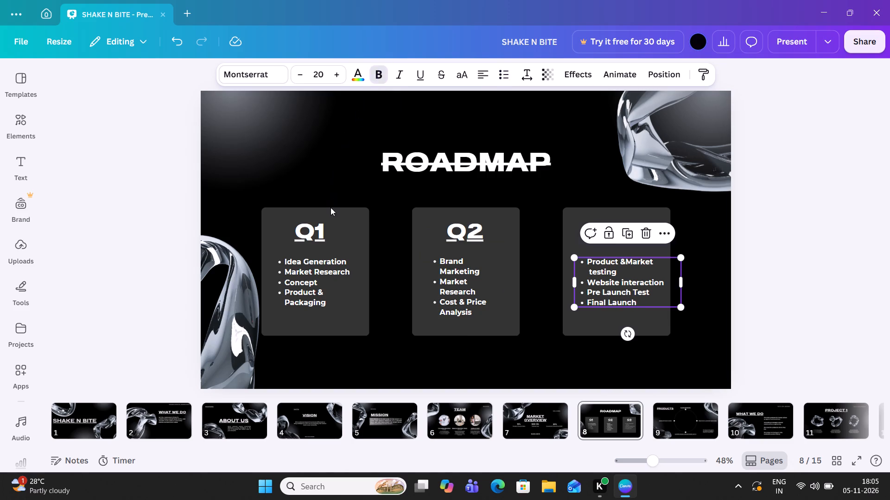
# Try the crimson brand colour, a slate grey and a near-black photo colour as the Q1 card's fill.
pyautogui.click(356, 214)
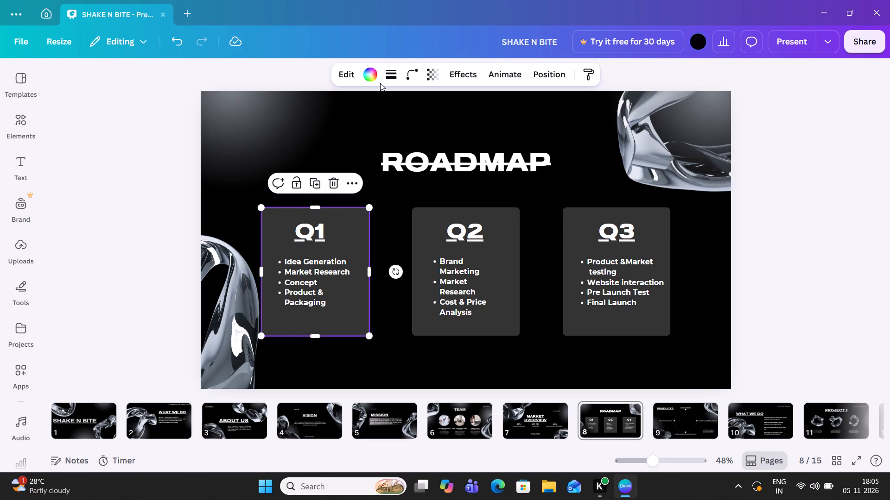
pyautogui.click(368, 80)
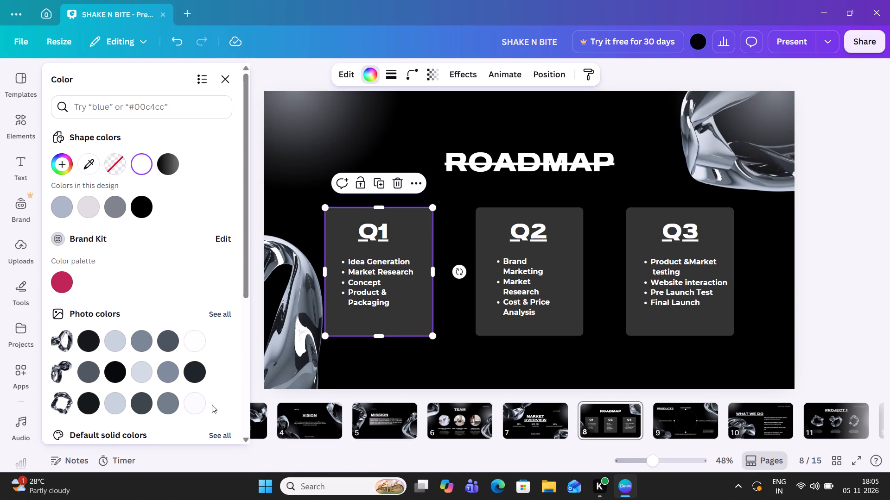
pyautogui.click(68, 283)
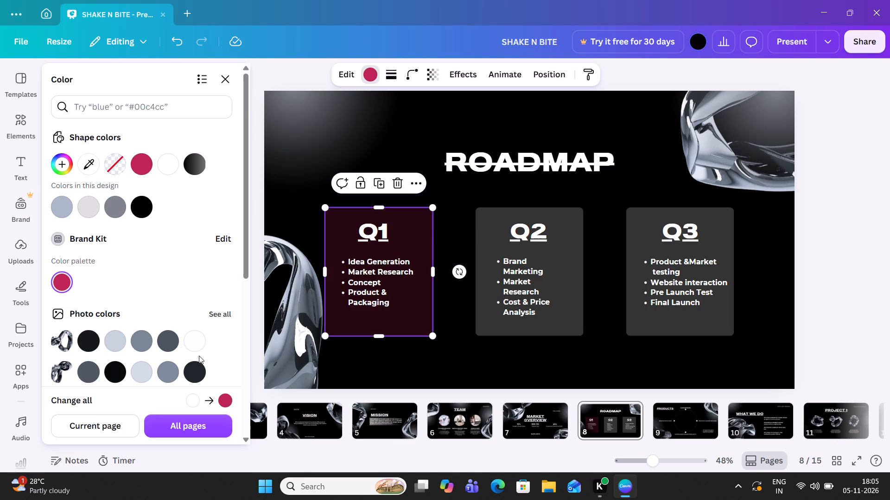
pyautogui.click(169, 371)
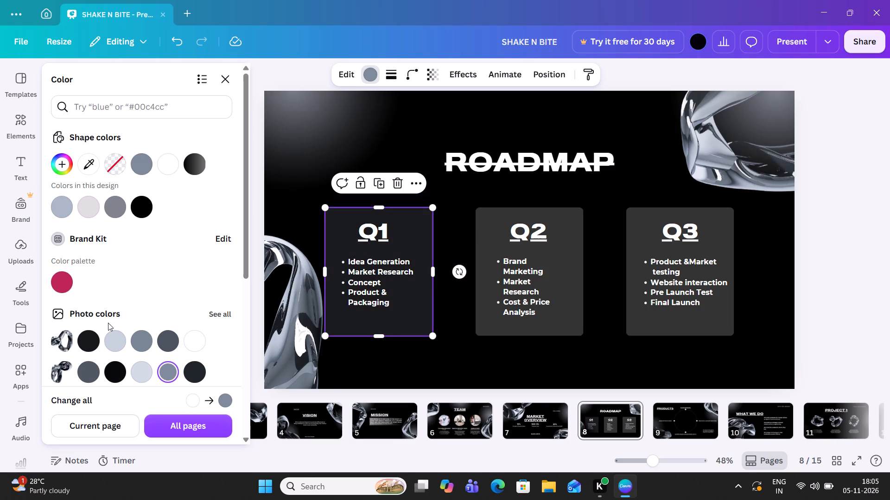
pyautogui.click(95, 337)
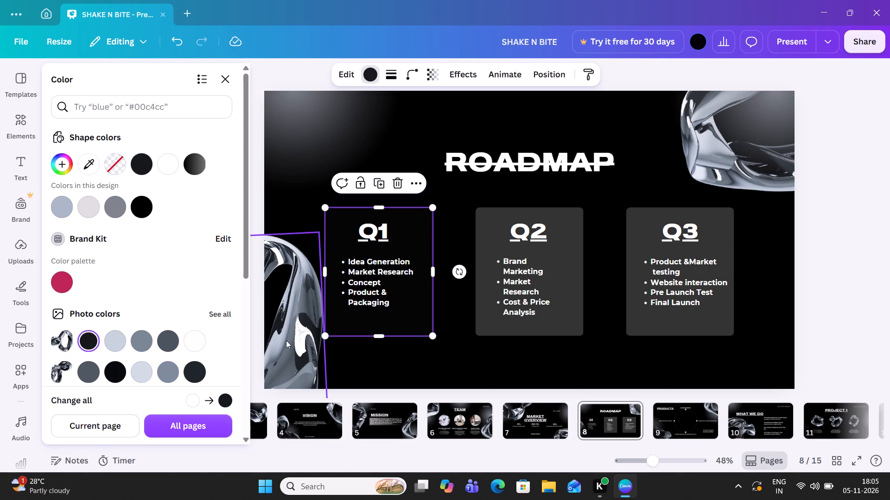
# Try several default gradients on the Q1 card, including black-gold and purple-yellow, and settle on the 90° linear gradient #000000 to #ffffff.
pyautogui.click(245, 344)
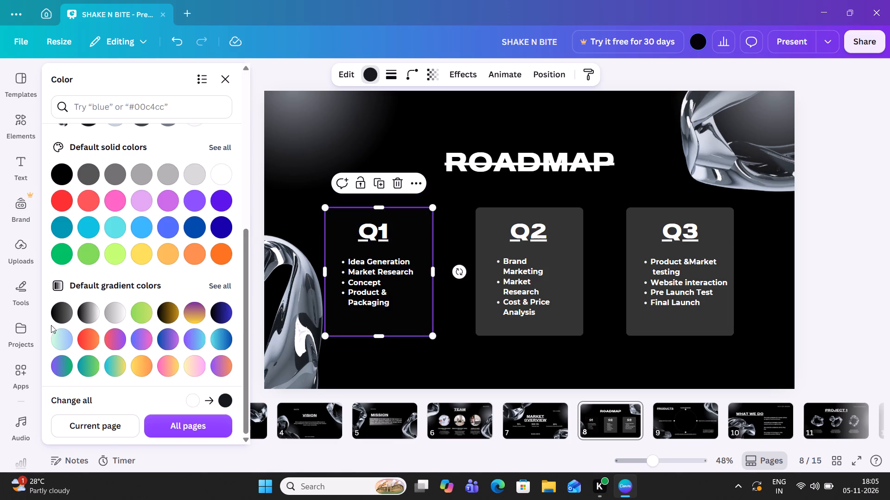
pyautogui.click(64, 311)
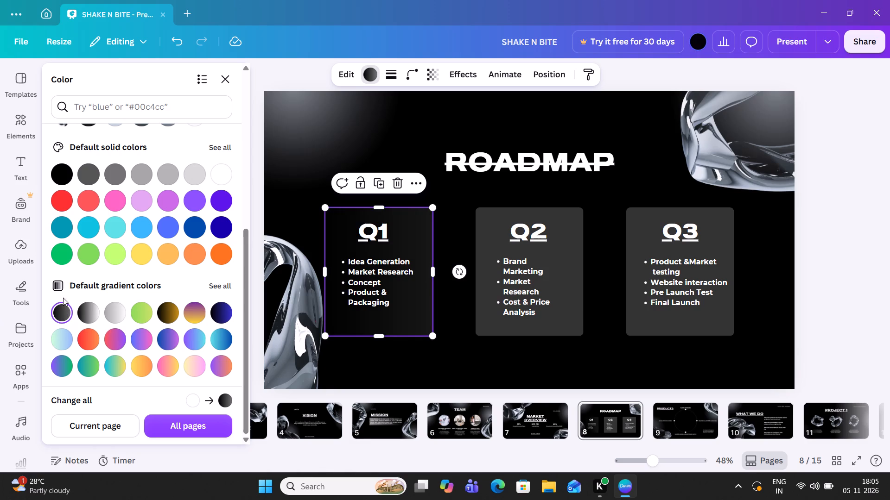
pyautogui.click(86, 308)
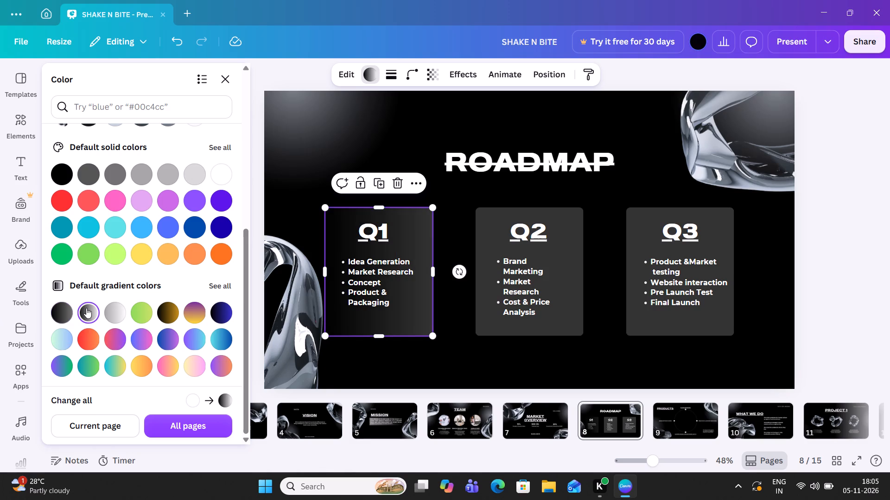
pyautogui.click(114, 307)
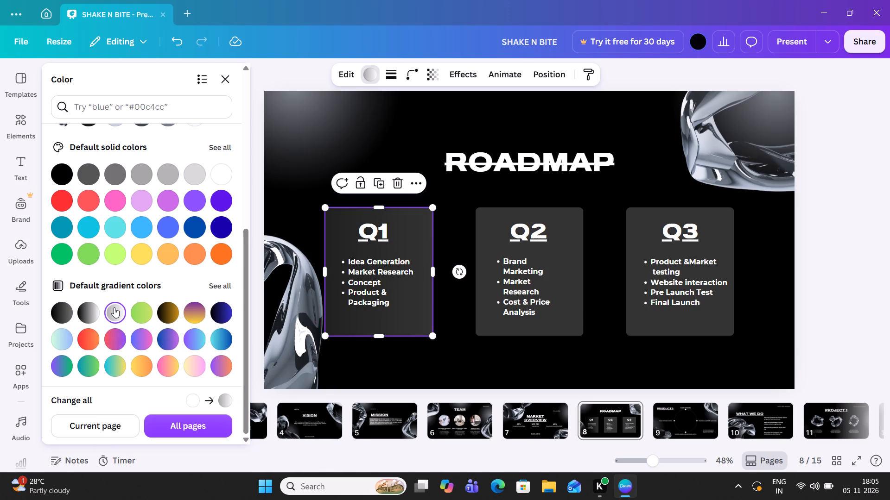
pyautogui.click(172, 318)
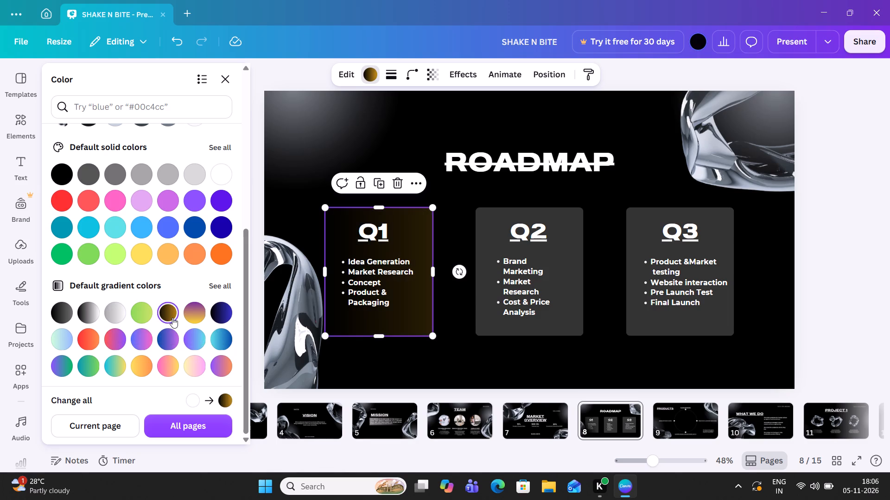
pyautogui.click(200, 308)
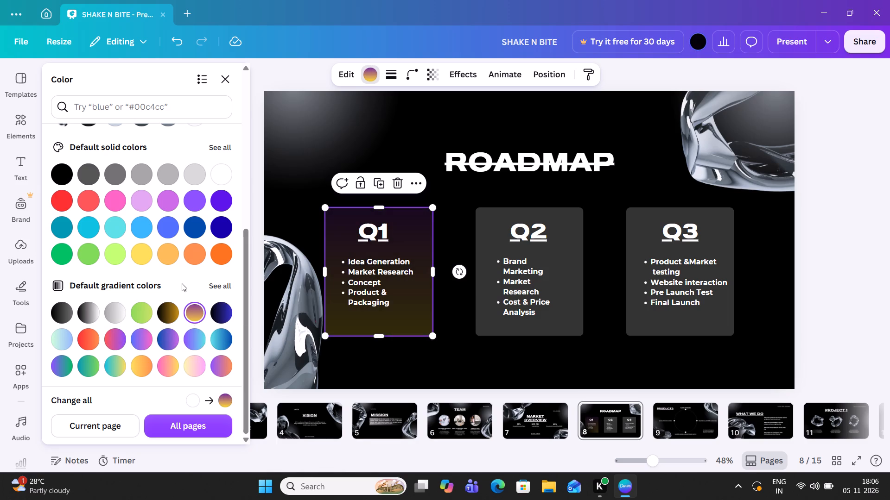
pyautogui.click(197, 366)
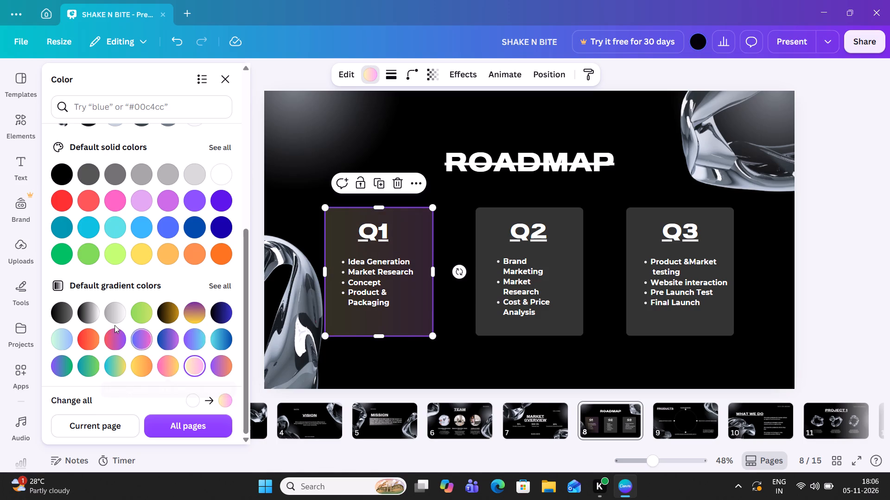
pyautogui.click(105, 316)
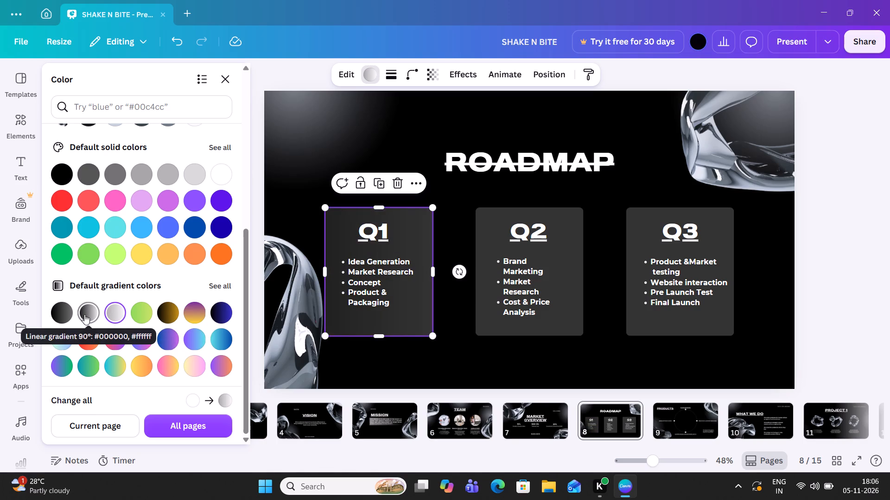
pyautogui.click(84, 314)
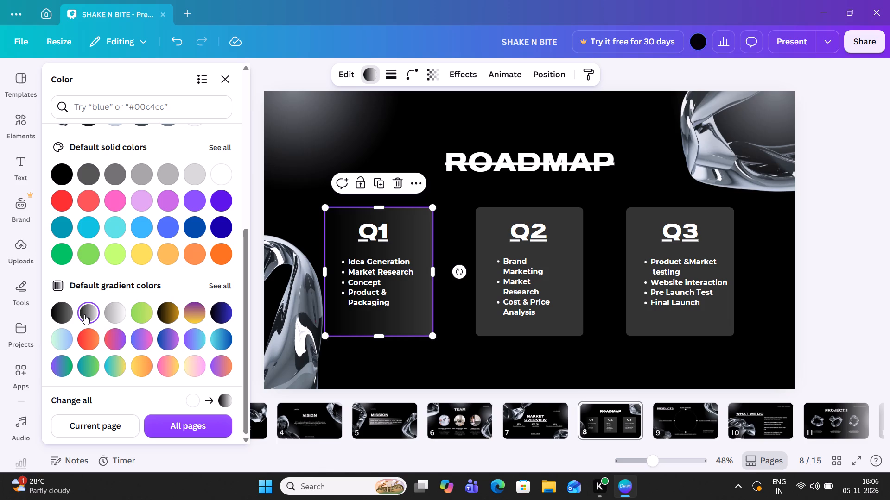
pyautogui.click(63, 314)
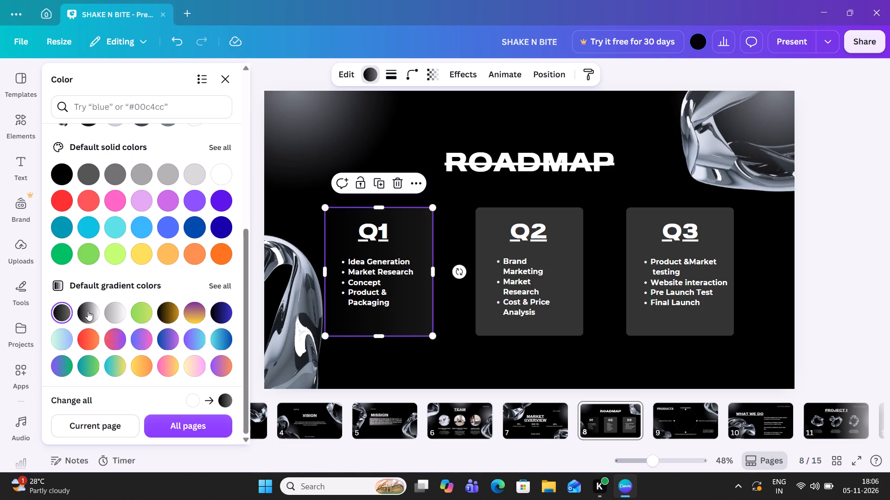
pyautogui.click(91, 309)
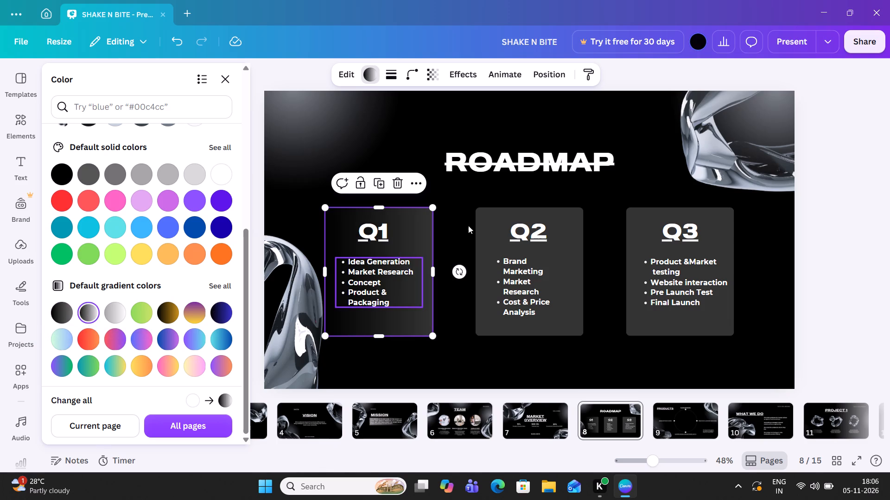
# Fill the Q2 and Q3 cards with the same black-to-white linear gradient as the Q1 card.
pyautogui.click(478, 226)
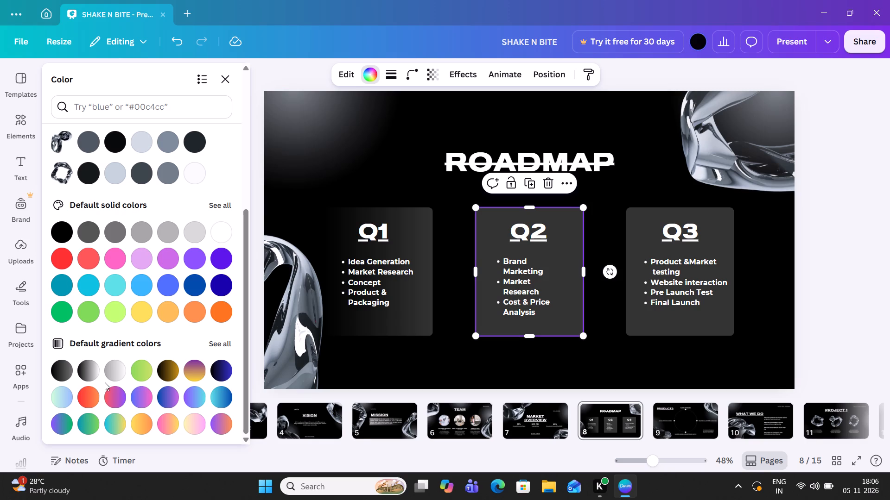
pyautogui.click(94, 375)
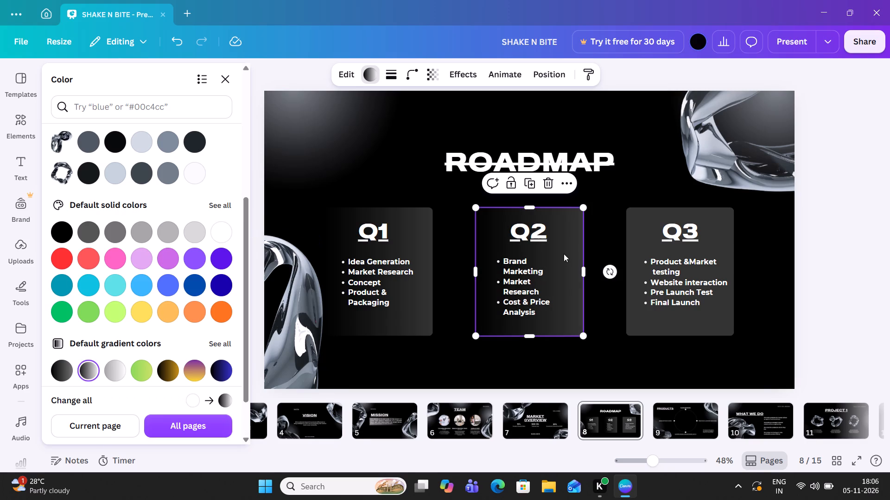
pyautogui.click(639, 240)
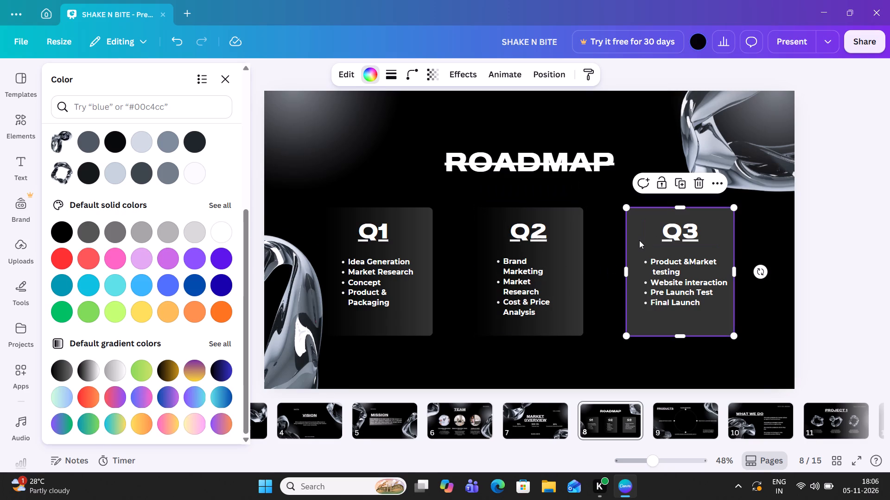
pyautogui.click(92, 376)
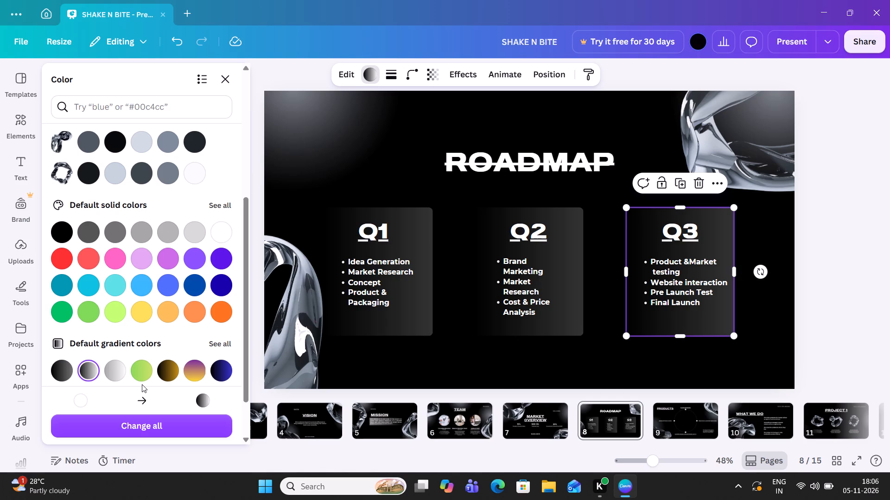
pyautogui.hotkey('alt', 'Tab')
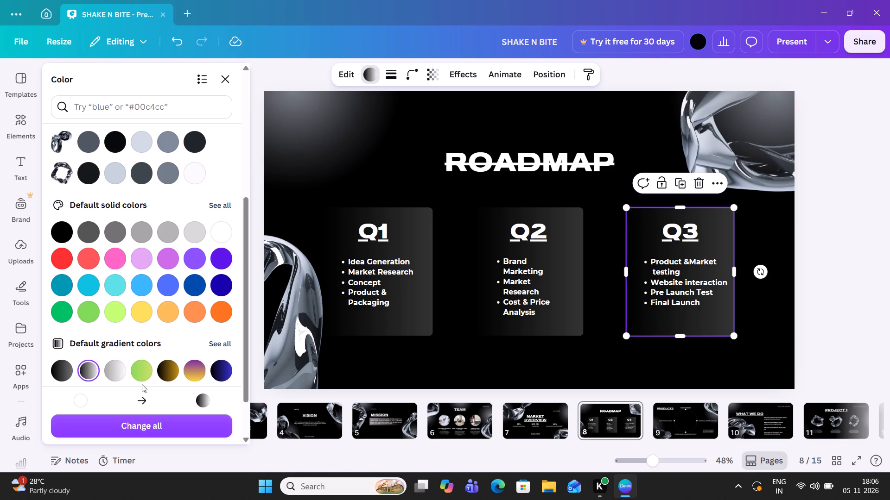
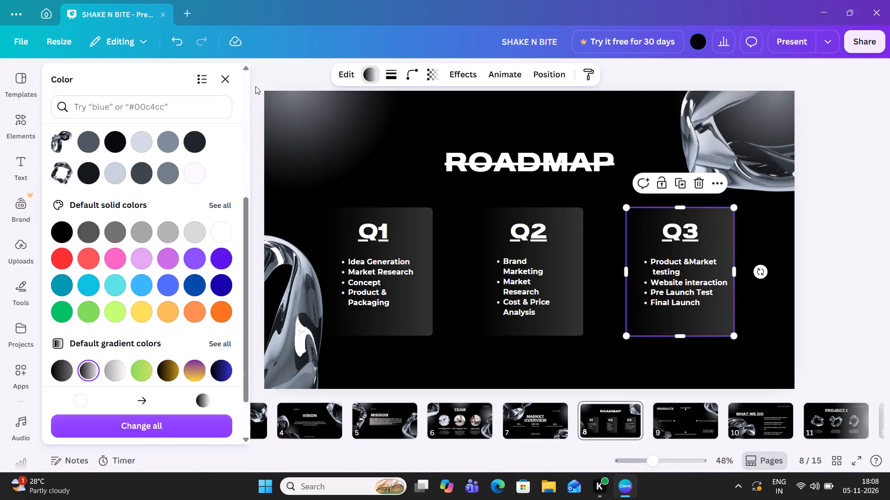
# Try the black-to-white gradient as the Roadmap slide's background, settle on the design's black-to-grey gradient, and clear the leftover element search.
pyautogui.click(229, 81)
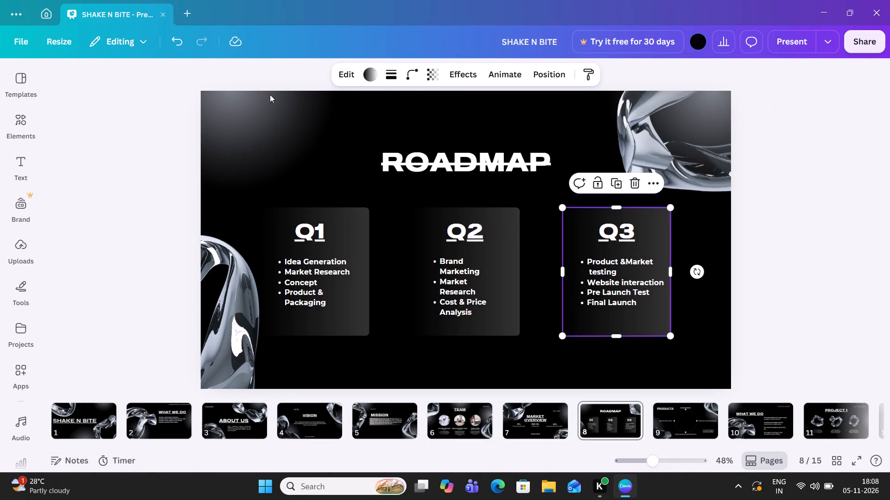
pyautogui.click(391, 108)
pyautogui.click(420, 106)
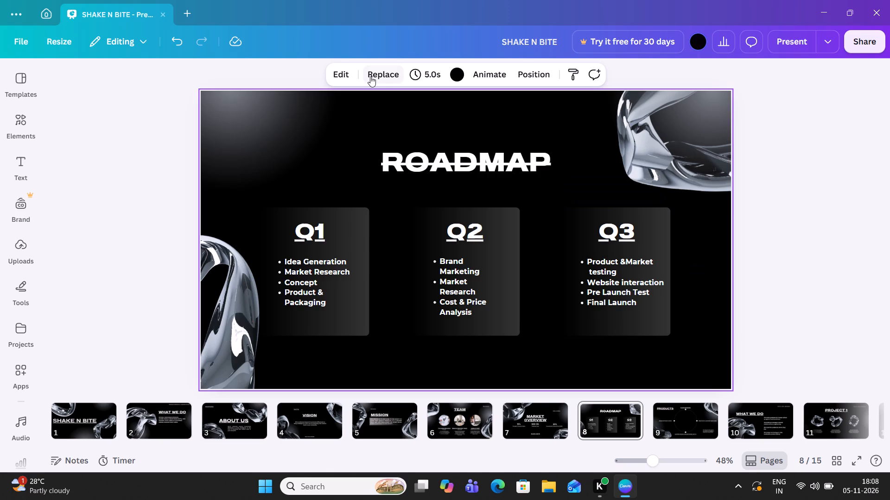
pyautogui.click(370, 76)
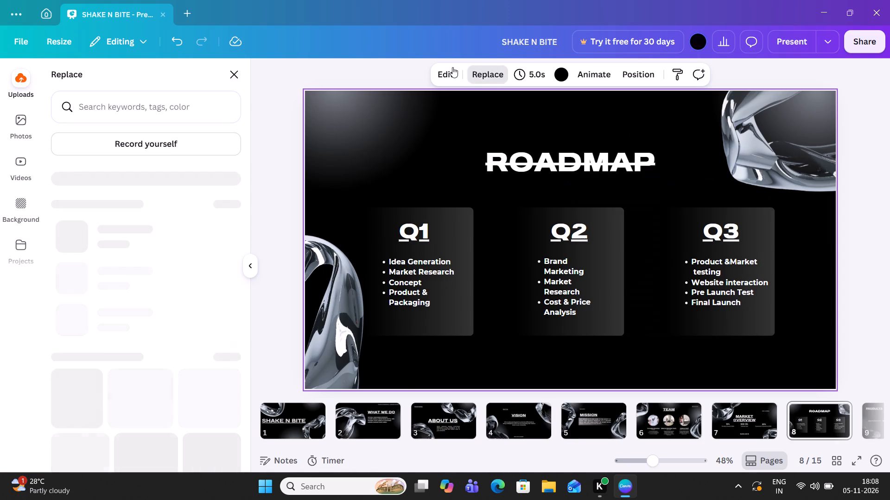
pyautogui.click(560, 74)
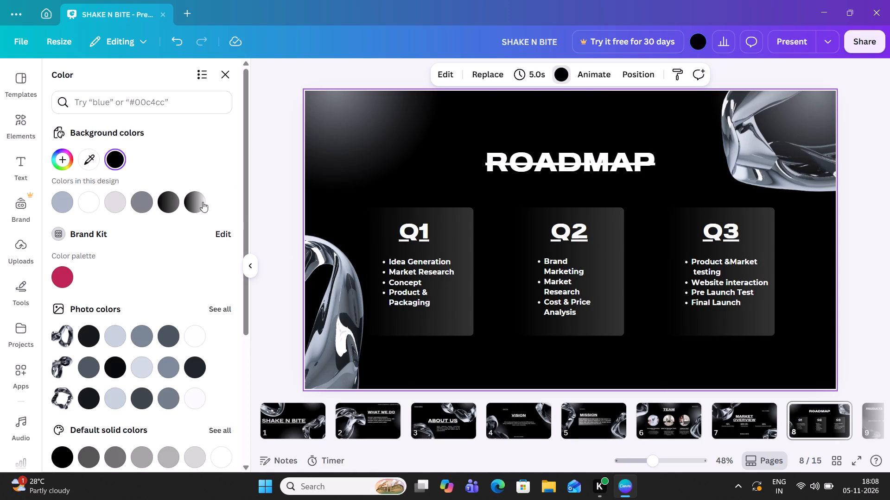
pyautogui.click(199, 200)
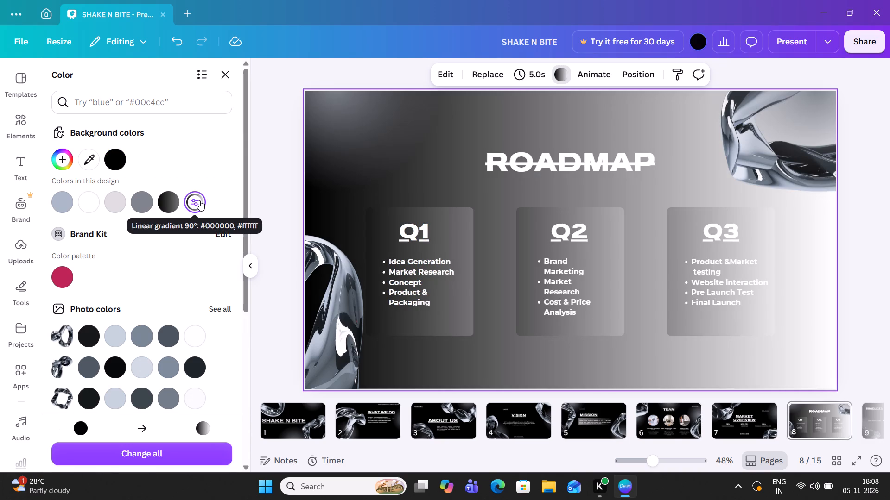
pyautogui.click(171, 204)
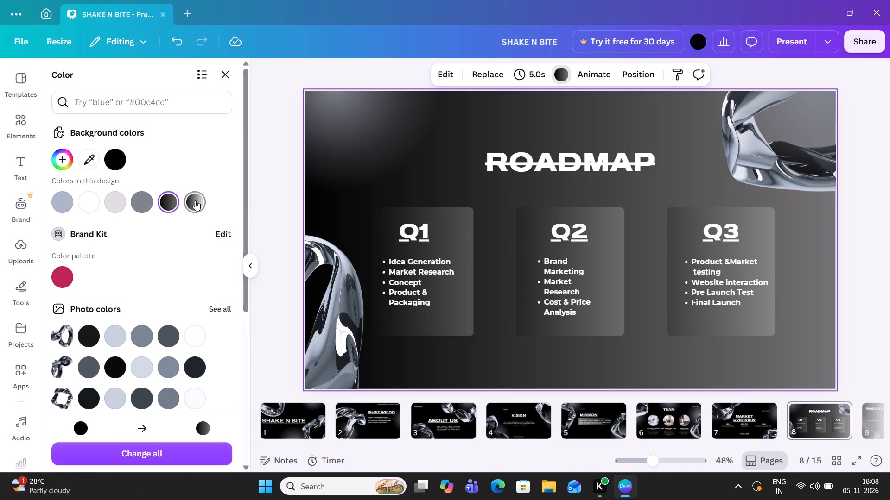
pyautogui.click(195, 200)
pyautogui.click(170, 203)
pyautogui.click(224, 77)
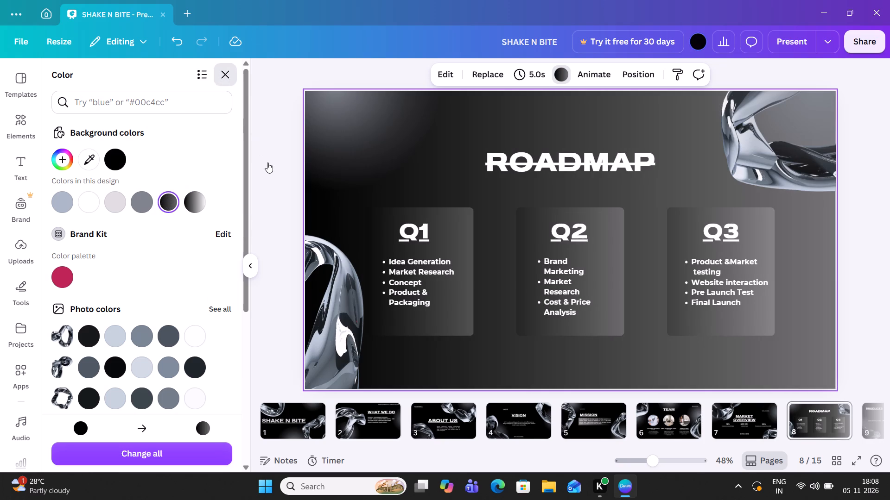
pyautogui.click(263, 80)
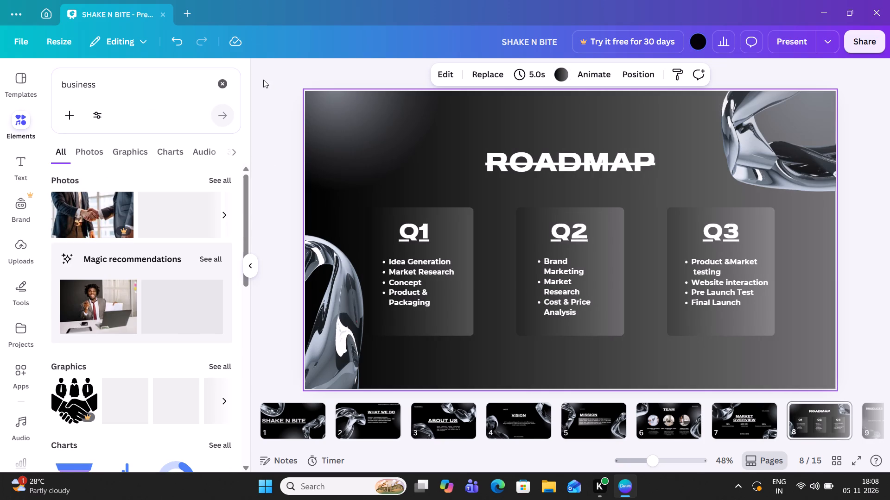
pyautogui.click(219, 81)
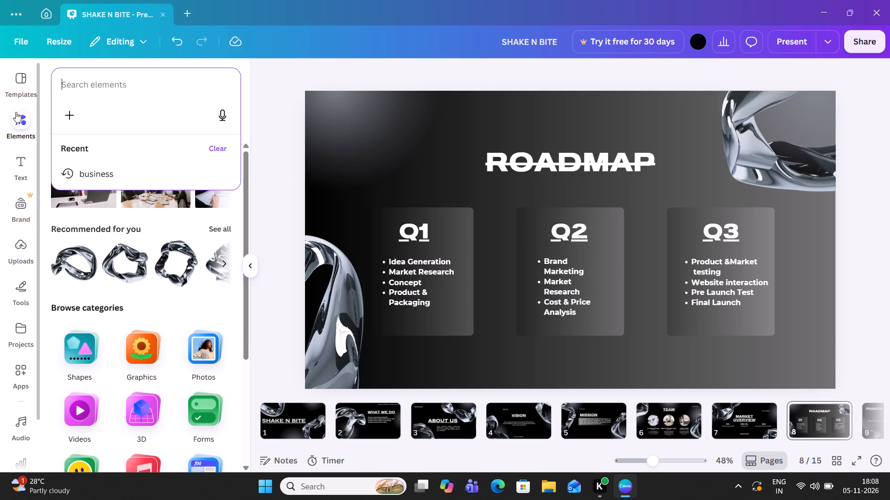
pyautogui.click(25, 124)
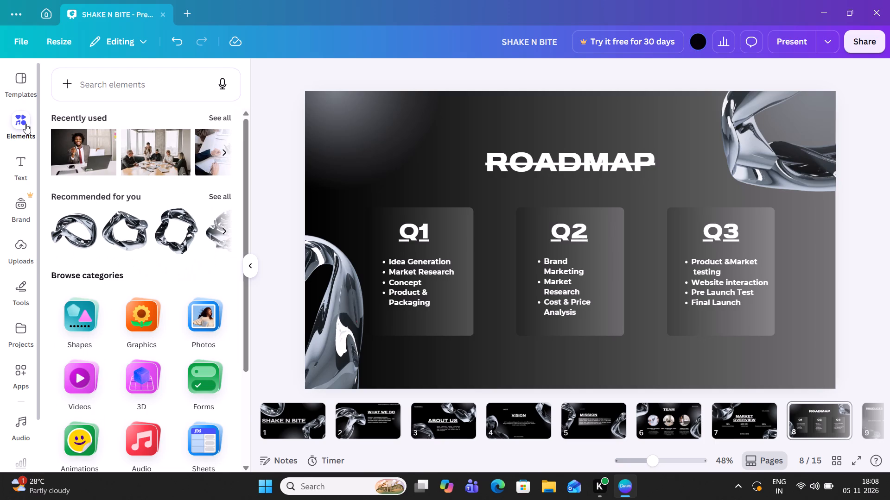
pyautogui.click(18, 121)
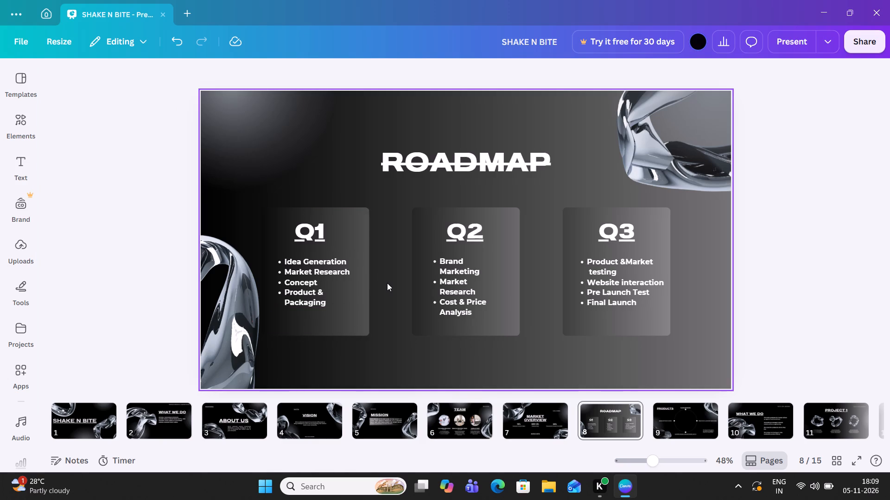
# Duplicate the soft grey glow in the Roadmap slide's upper-left corner and place the copy over the slide's lower-right corner.
pyautogui.click(268, 106)
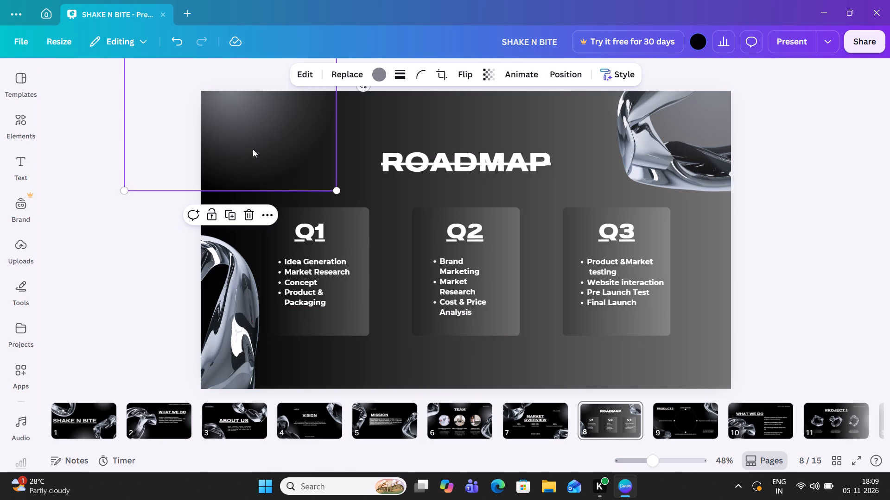
pyautogui.click(224, 219)
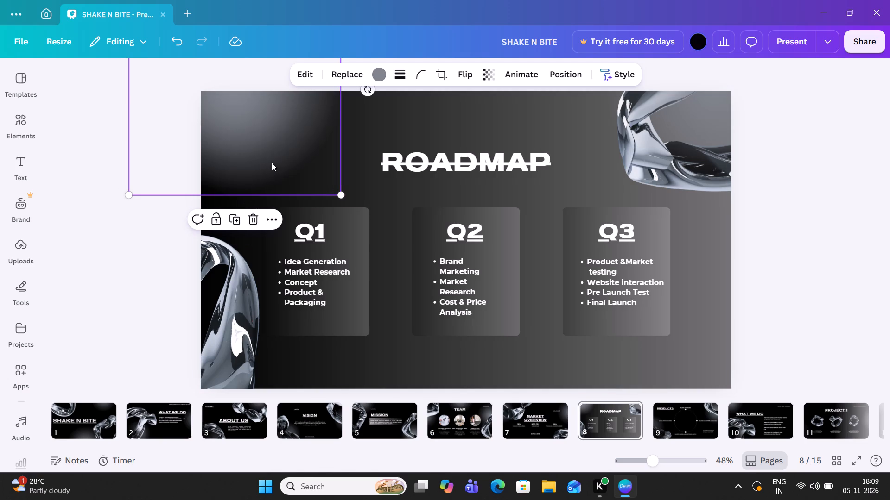
pyautogui.moveTo(272, 162); pyautogui.dragTo(760, 400)
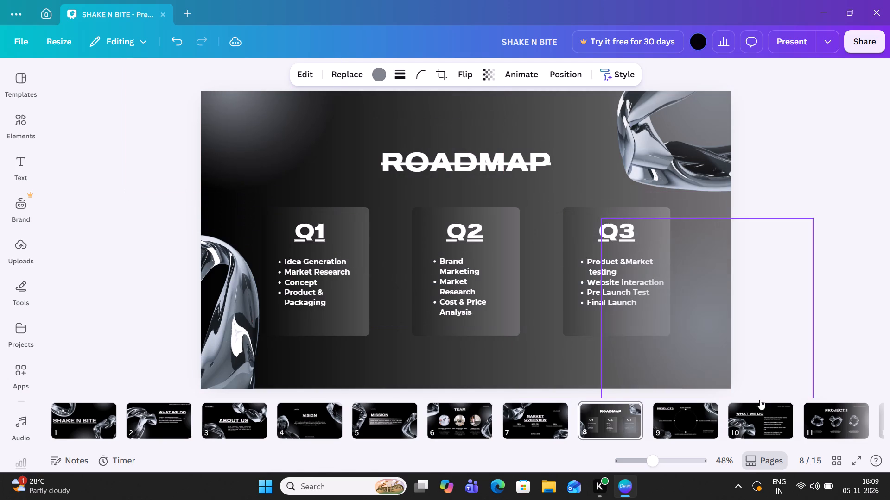
pyautogui.moveTo(760, 400); pyautogui.dragTo(768, 378)
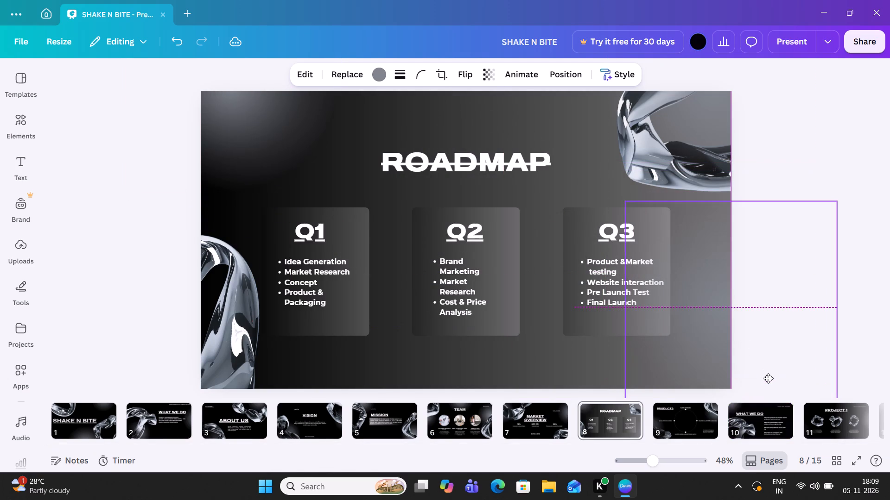
pyautogui.moveTo(768, 378); pyautogui.dragTo(763, 416)
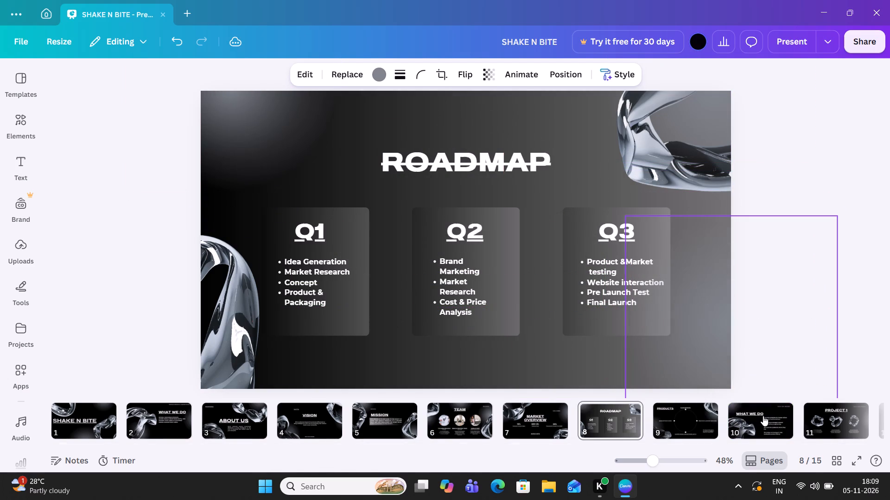
pyautogui.moveTo(763, 416); pyautogui.dragTo(772, 368)
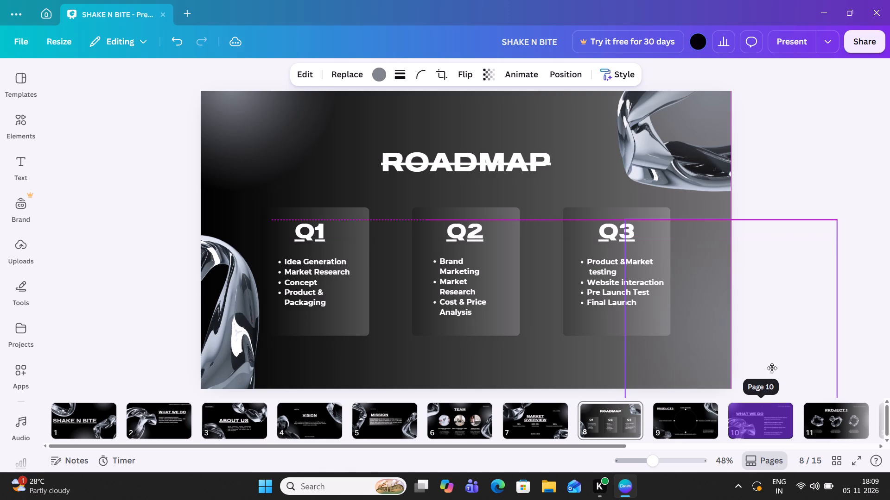
pyautogui.moveTo(772, 368); pyautogui.dragTo(703, 413)
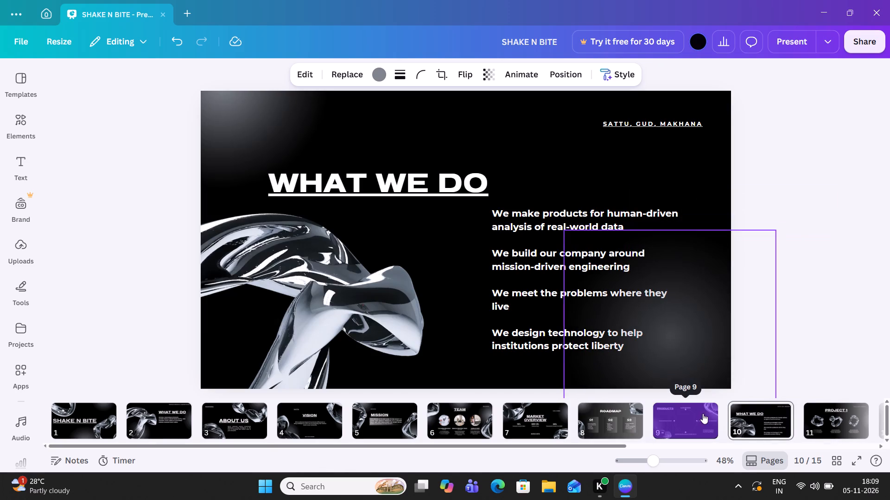
pyautogui.moveTo(703, 413); pyautogui.dragTo(628, 419)
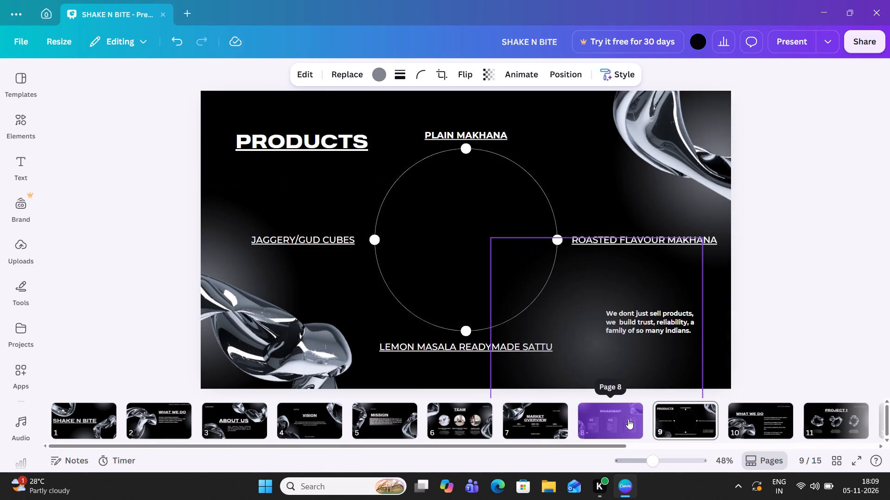
pyautogui.moveTo(628, 419); pyautogui.dragTo(677, 305)
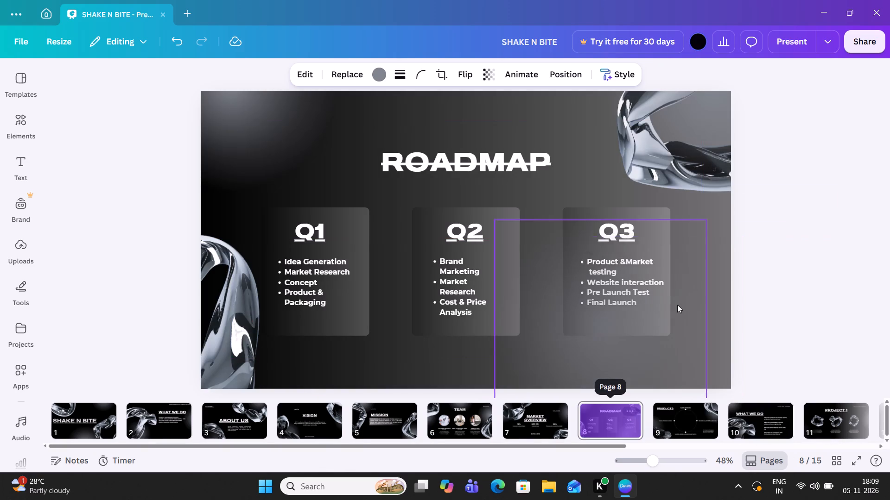
pyautogui.moveTo(677, 305); pyautogui.dragTo(725, 351)
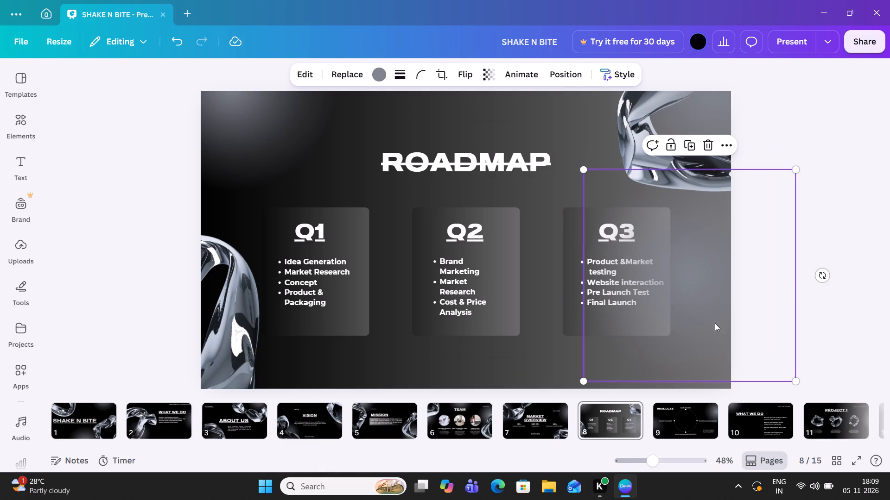
pyautogui.moveTo(716, 328); pyautogui.dragTo(727, 369)
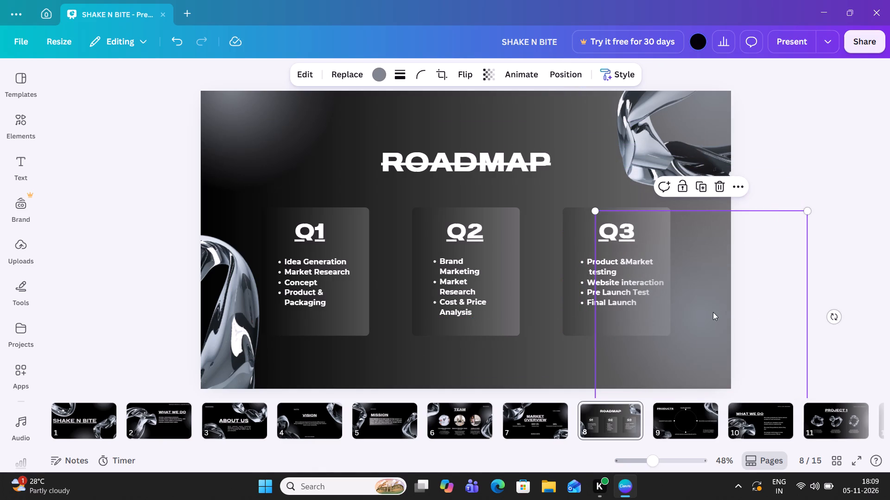
pyautogui.moveTo(713, 312); pyautogui.dragTo(727, 345)
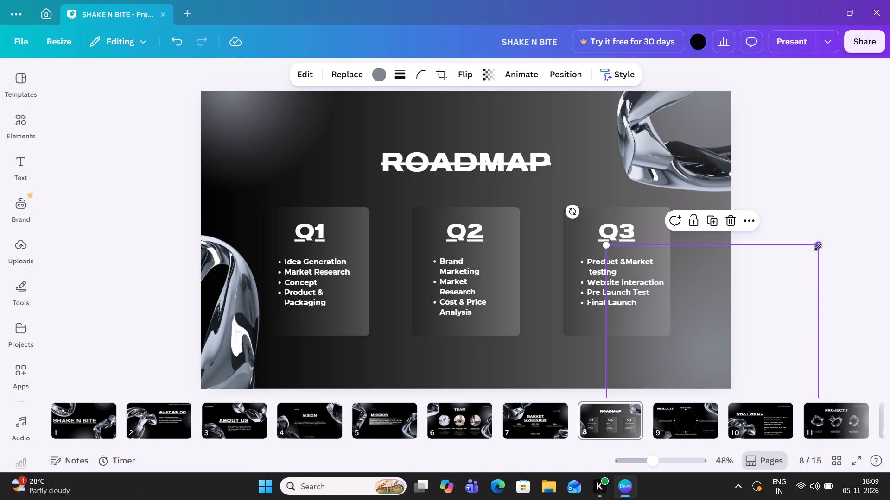
pyautogui.click(843, 248)
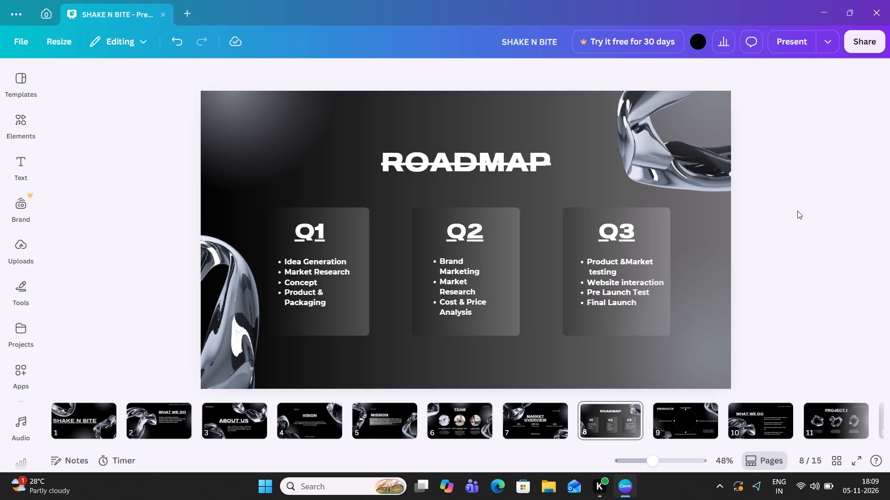
# On the Products slide, enlarge the "We dont just sell products" text box to a font size of about 24.6.
pyautogui.click(672, 419)
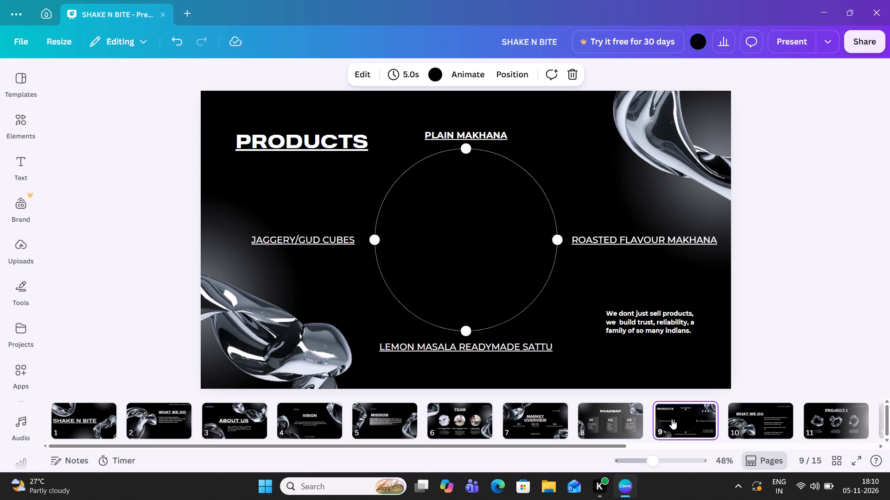
pyautogui.click(626, 336)
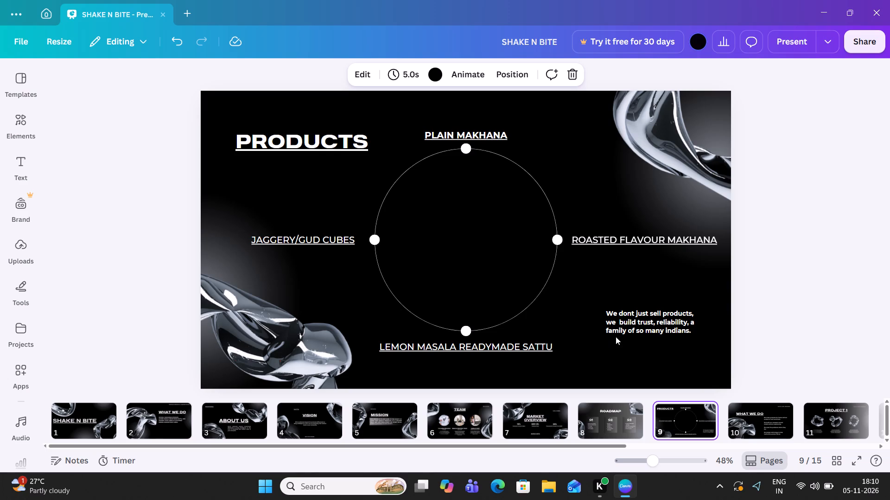
pyautogui.click(627, 329)
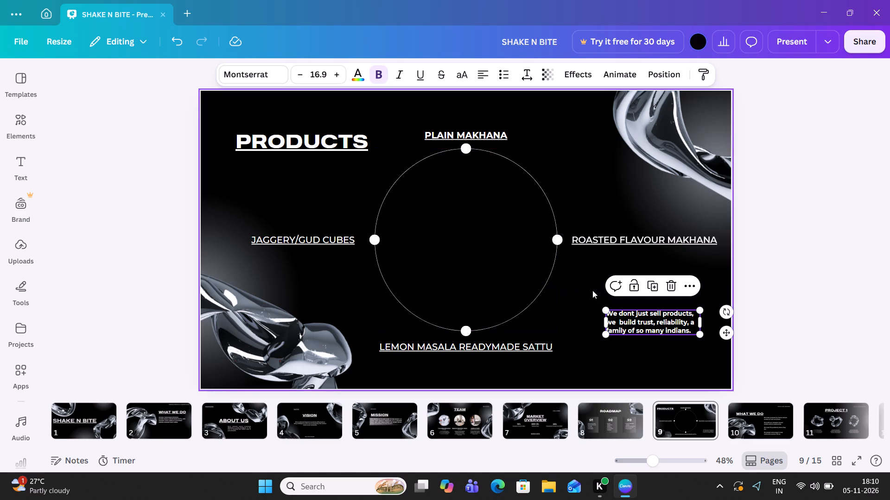
pyautogui.click(607, 307)
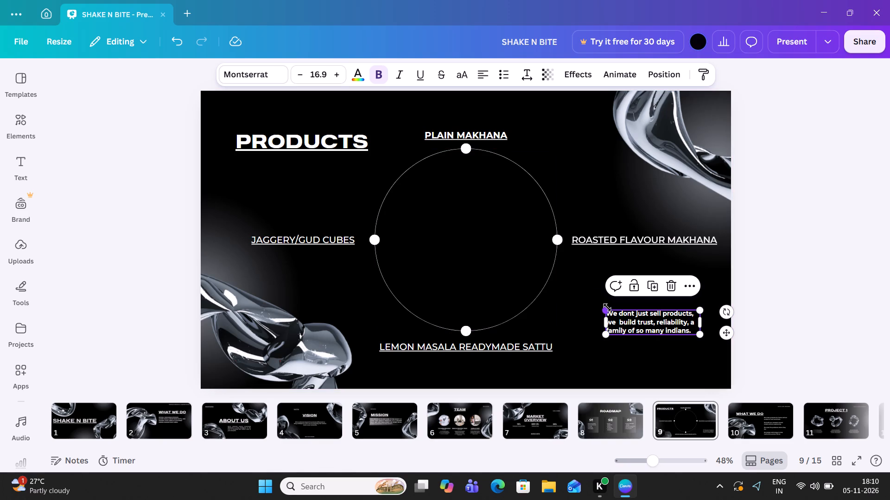
pyautogui.moveTo(607, 307); pyautogui.dragTo(586, 294)
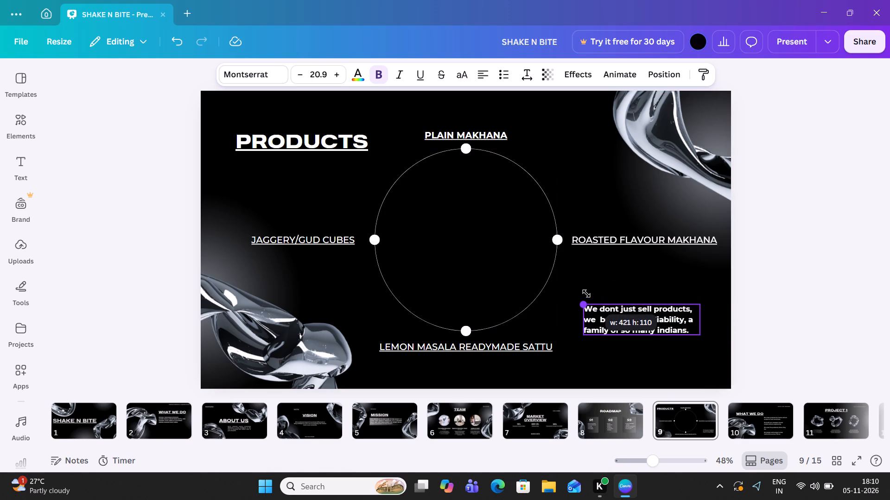
pyautogui.moveTo(586, 294); pyautogui.dragTo(566, 288)
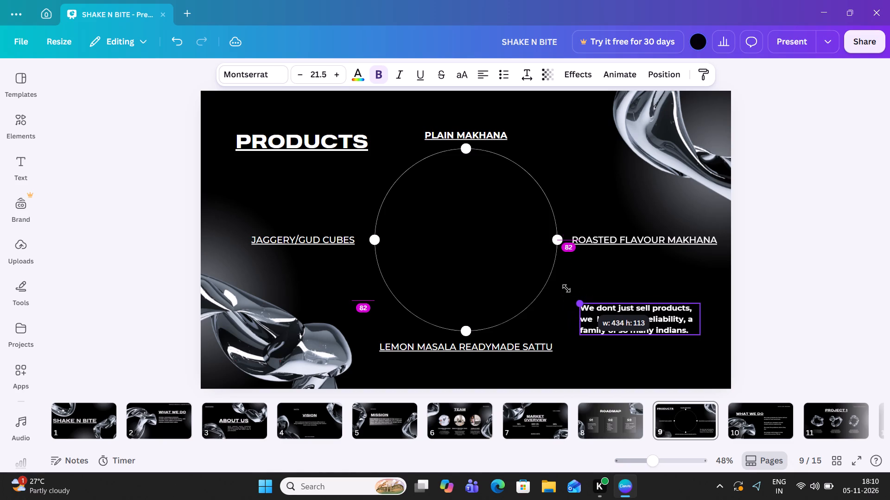
pyautogui.moveTo(566, 288); pyautogui.dragTo(567, 288)
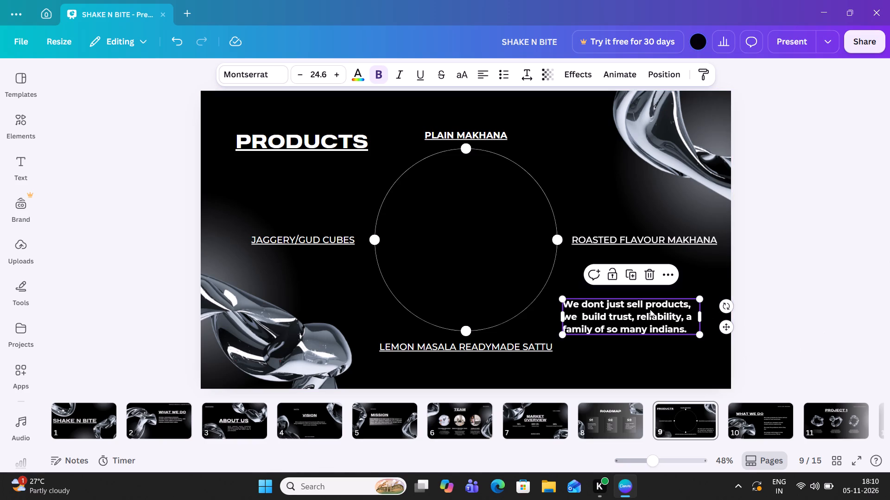
# Move the "We dont just sell products" text into the centre of the circle.
pyautogui.moveTo(725, 326); pyautogui.dragTo(563, 256)
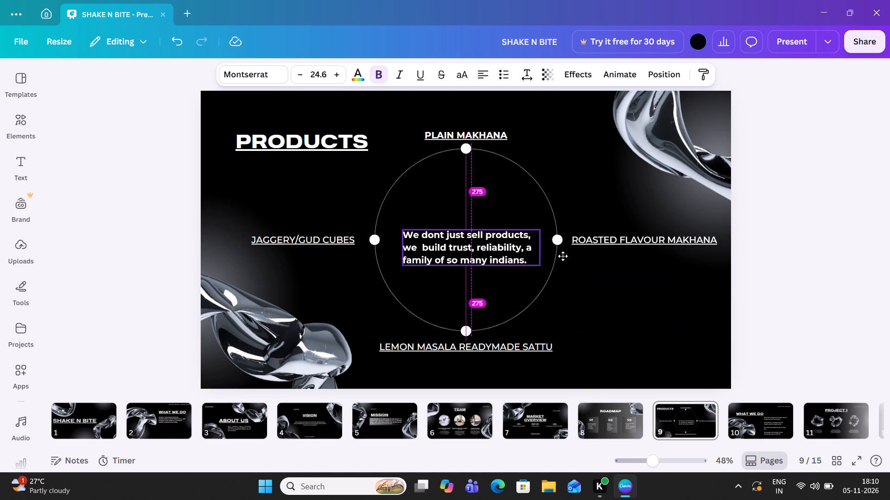
pyautogui.moveTo(563, 256); pyautogui.dragTo(562, 248)
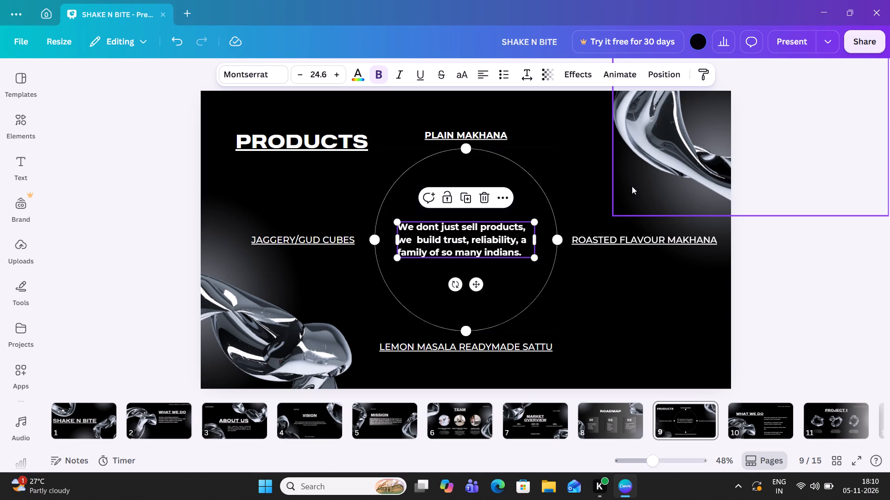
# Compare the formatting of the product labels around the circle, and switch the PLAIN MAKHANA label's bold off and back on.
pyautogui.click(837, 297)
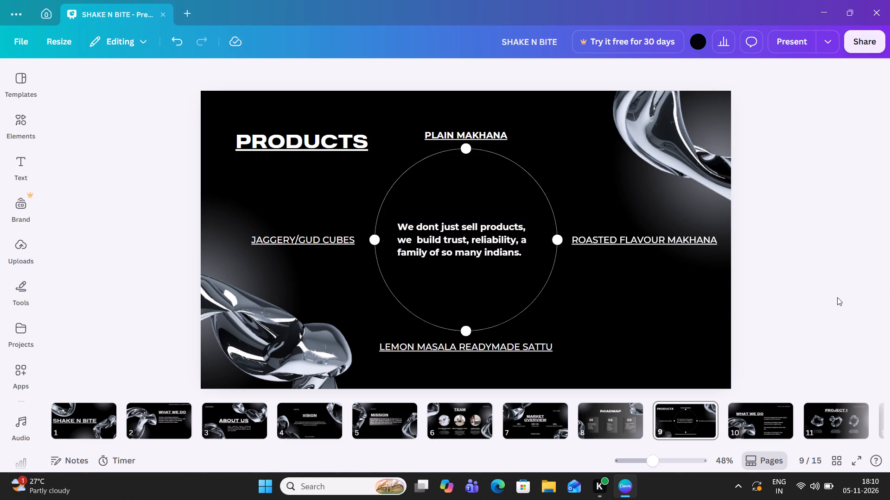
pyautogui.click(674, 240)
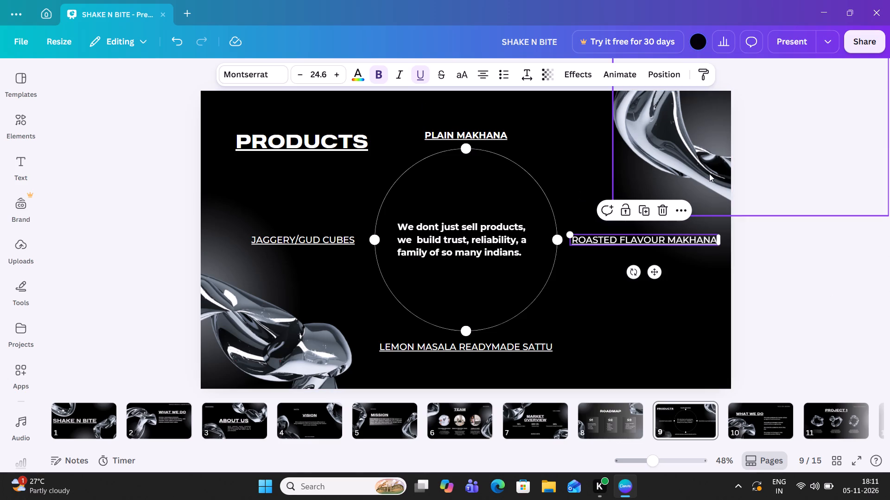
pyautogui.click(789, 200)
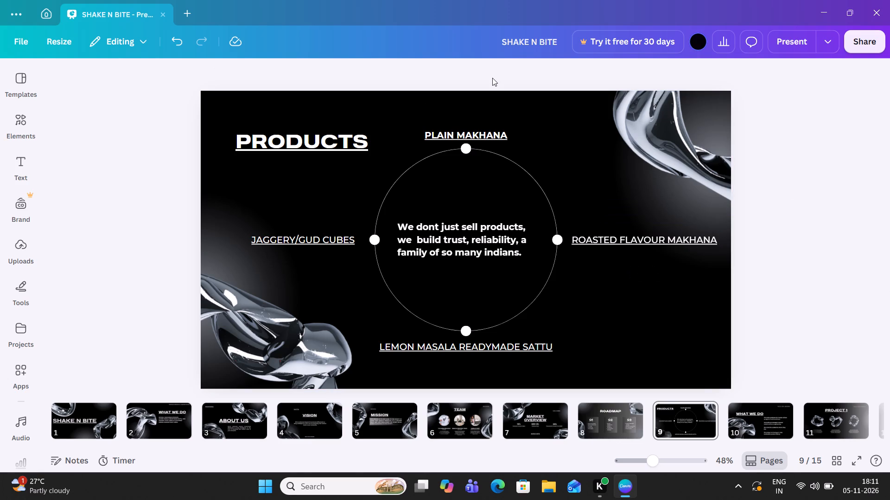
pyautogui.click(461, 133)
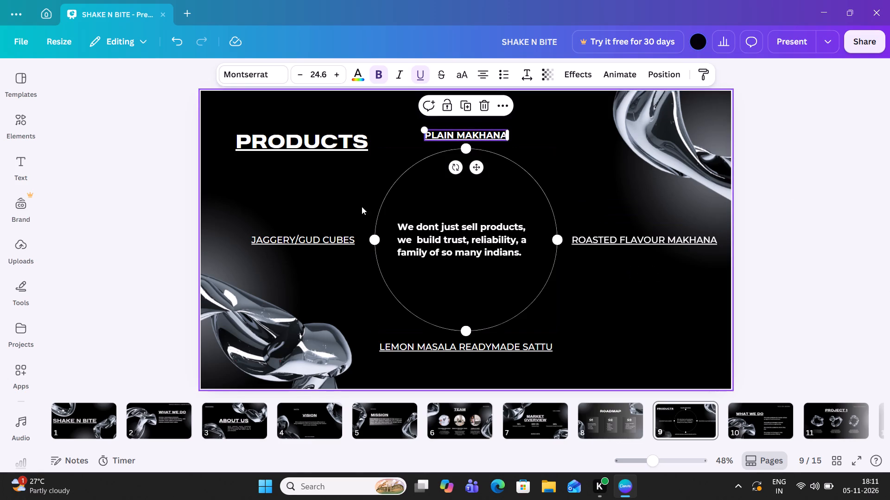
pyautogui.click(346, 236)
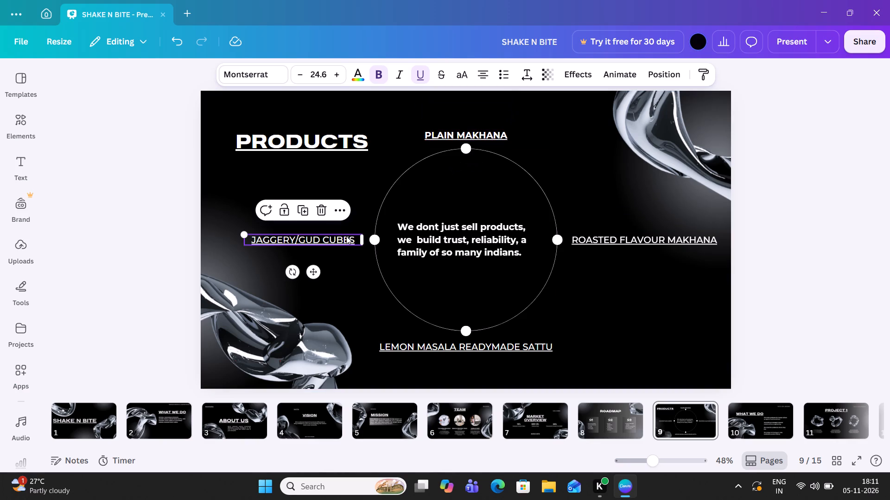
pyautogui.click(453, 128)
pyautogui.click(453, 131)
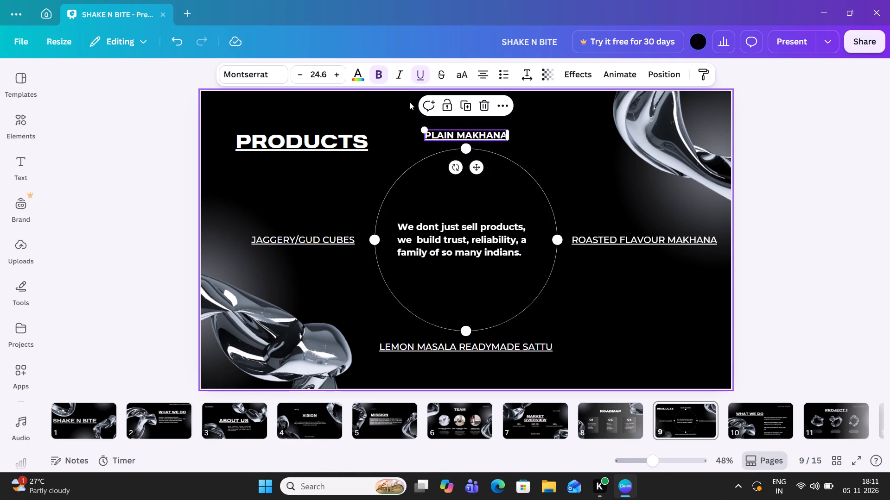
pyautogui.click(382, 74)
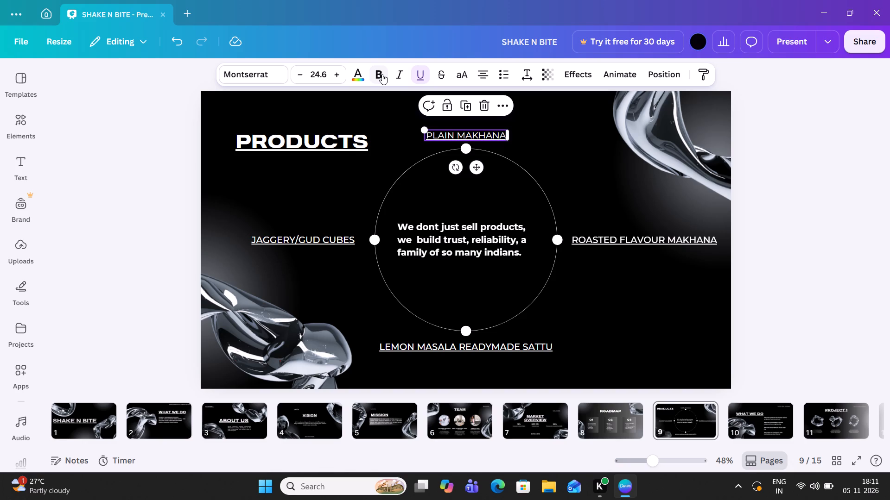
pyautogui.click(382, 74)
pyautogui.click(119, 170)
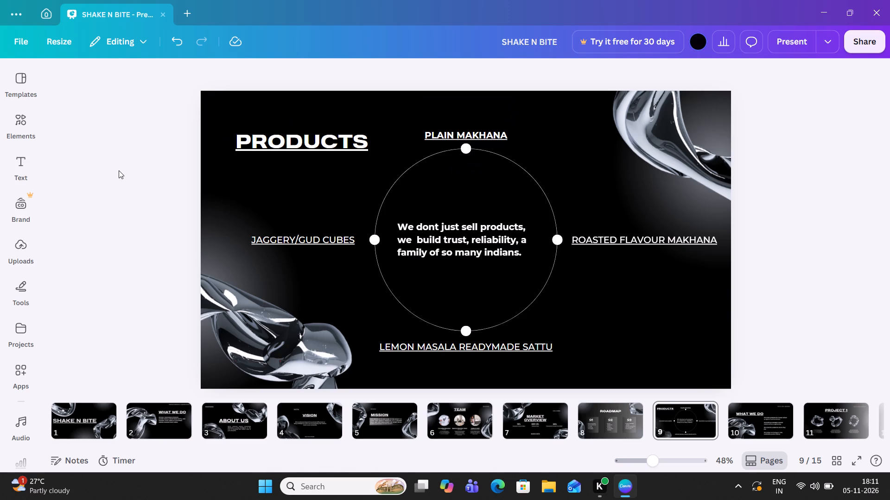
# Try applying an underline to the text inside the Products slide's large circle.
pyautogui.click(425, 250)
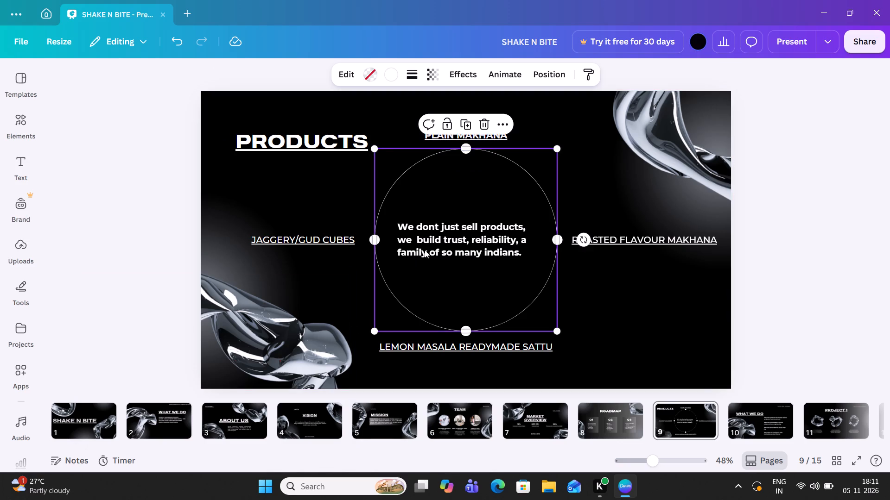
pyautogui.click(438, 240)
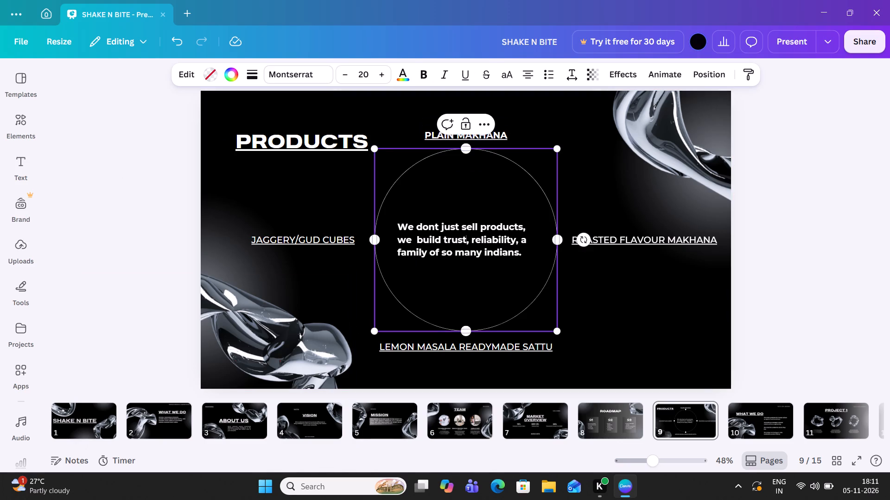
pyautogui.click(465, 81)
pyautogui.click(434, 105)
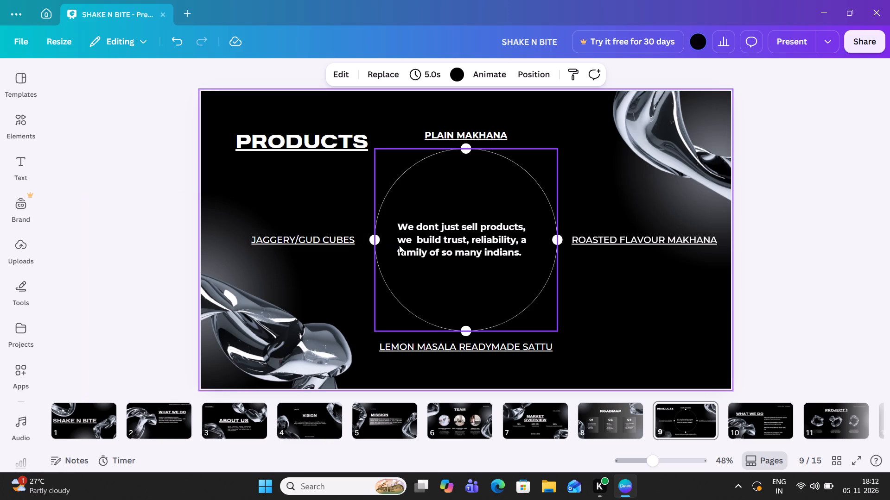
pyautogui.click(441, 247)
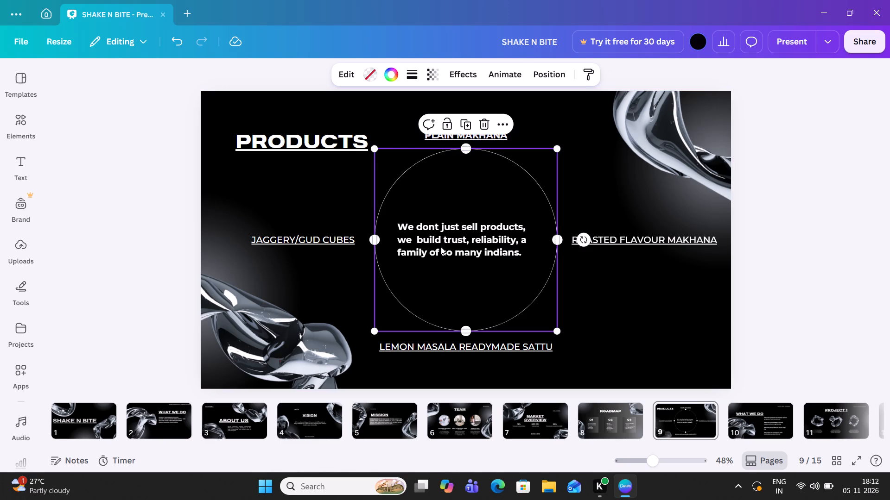
# Duplicate the soft grey glow in the Products slide's lower-left corner and place the copy over the lower-right corner.
pyautogui.click(235, 249)
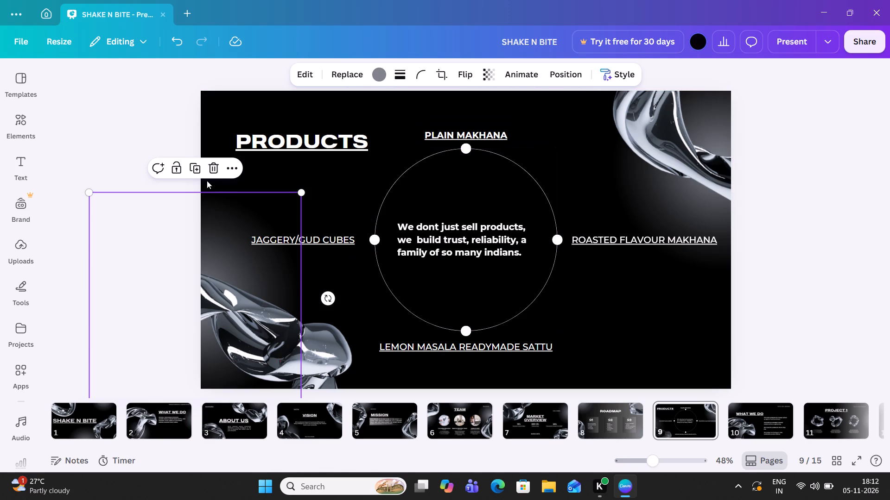
pyautogui.click(194, 161)
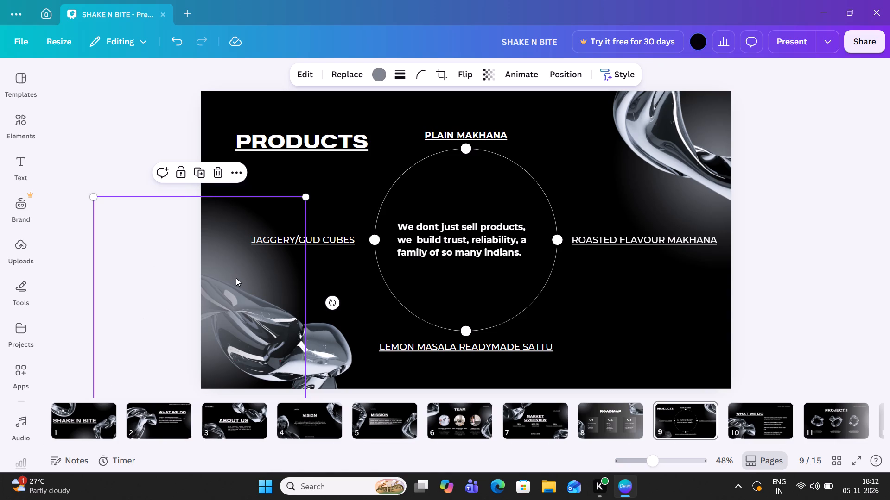
pyautogui.moveTo(236, 278); pyautogui.dragTo(267, 283)
pyautogui.moveTo(267, 283); pyautogui.dragTo(700, 307)
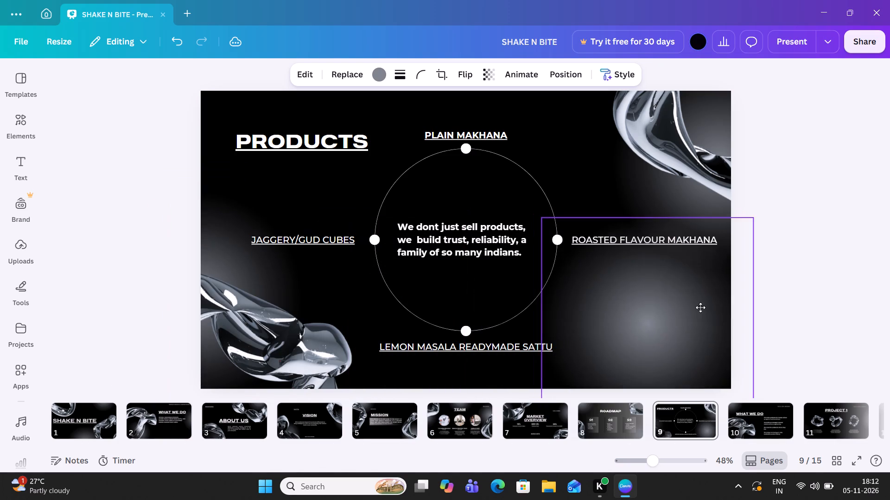
pyautogui.moveTo(700, 307); pyautogui.dragTo(755, 346)
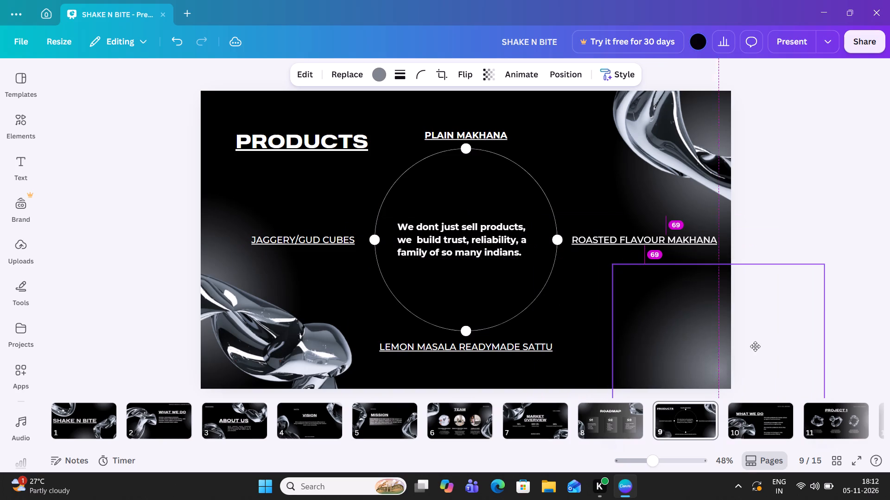
pyautogui.moveTo(755, 346); pyautogui.dragTo(768, 362)
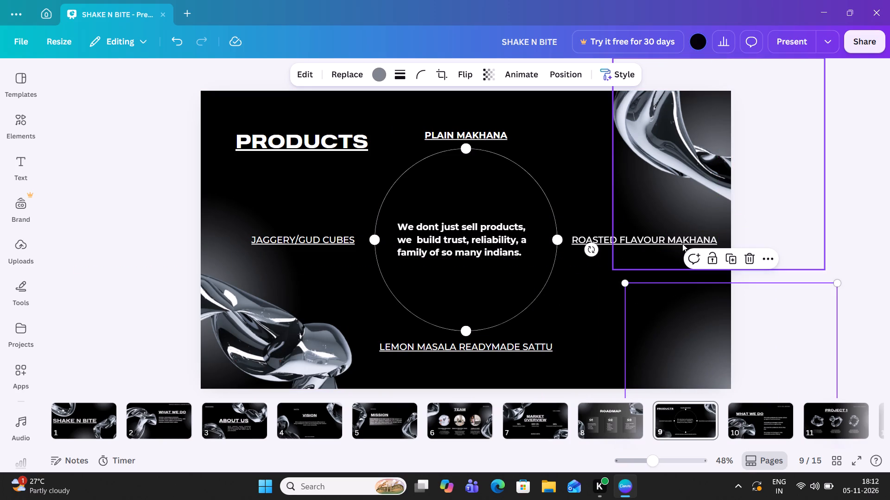
# Duplicate the glow in the slide's lower-right corner and centre the copy over the large circle.
pyautogui.click(731, 258)
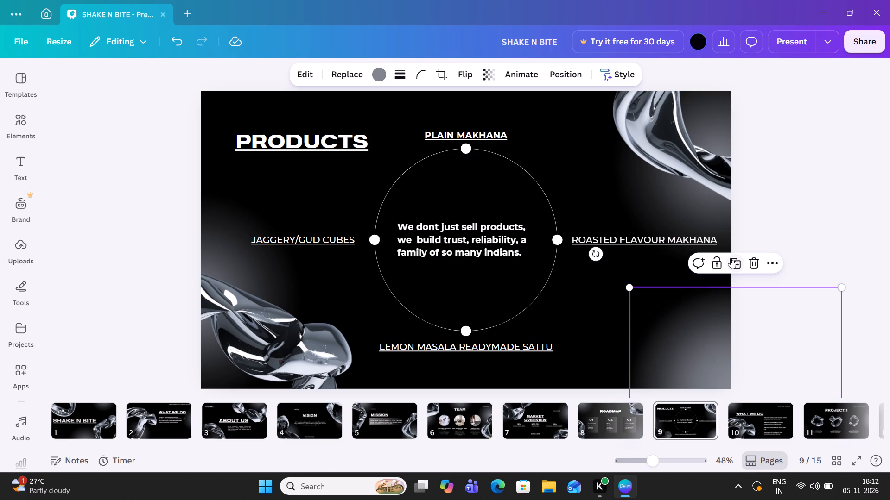
pyautogui.moveTo(708, 367); pyautogui.dragTo(460, 255)
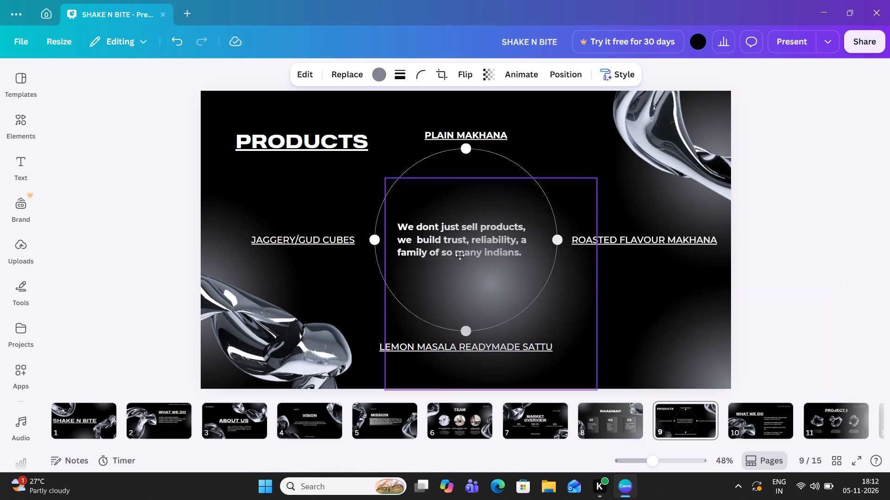
pyautogui.moveTo(460, 255); pyautogui.dragTo(444, 217)
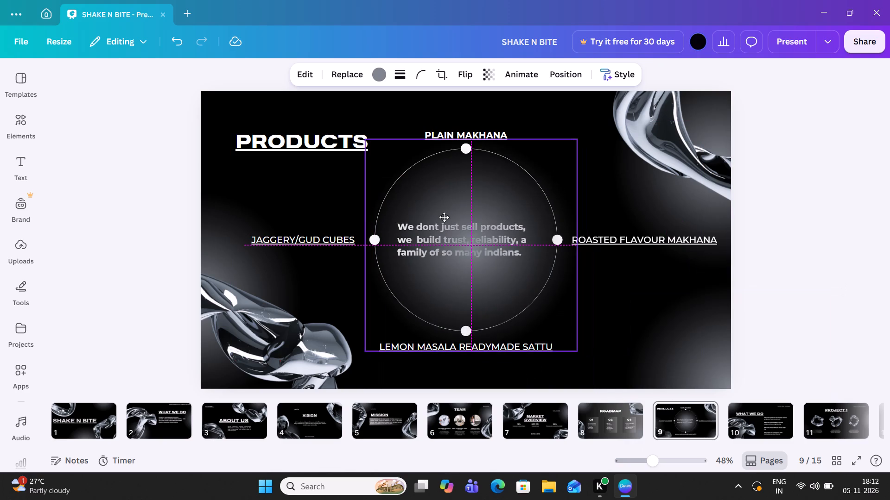
pyautogui.moveTo(444, 217); pyautogui.dragTo(445, 213)
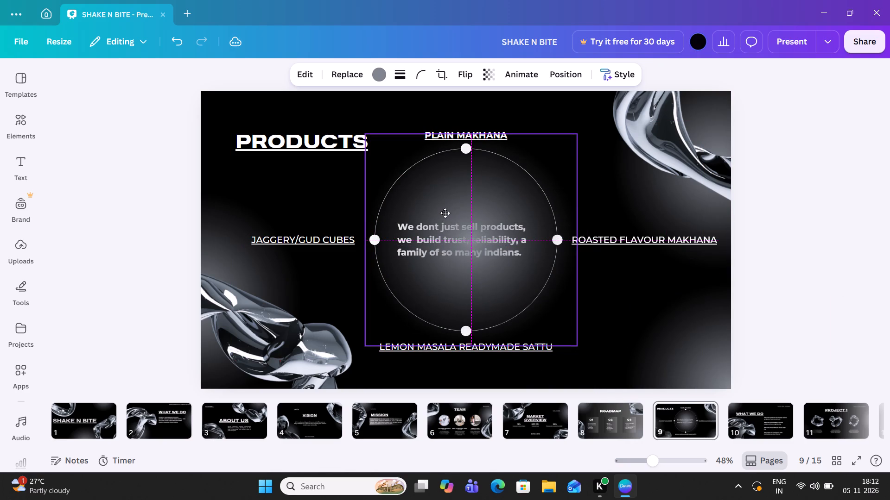
pyautogui.moveTo(445, 213); pyautogui.dragTo(439, 214)
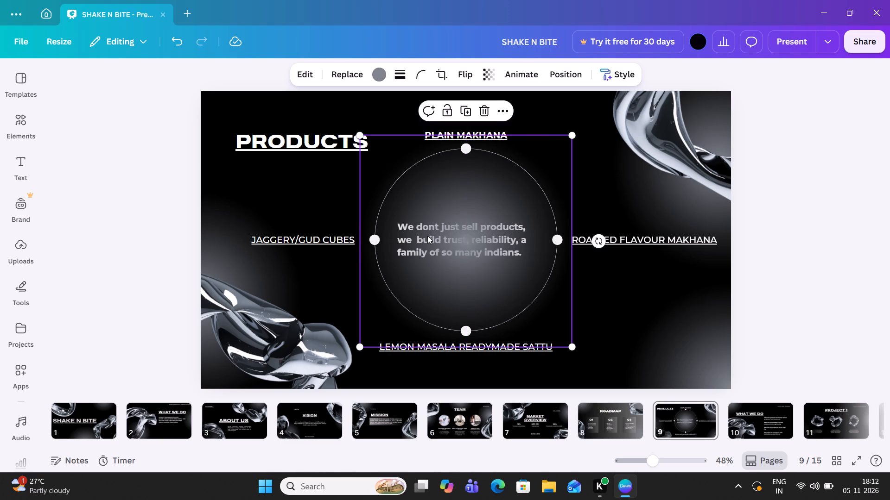
pyautogui.moveTo(459, 229); pyautogui.dragTo(457, 229)
# Move the glow from the circle to the slide's upper-left area, over the PRODUCTS heading.
pyautogui.moveTo(457, 229); pyautogui.dragTo(319, 213)
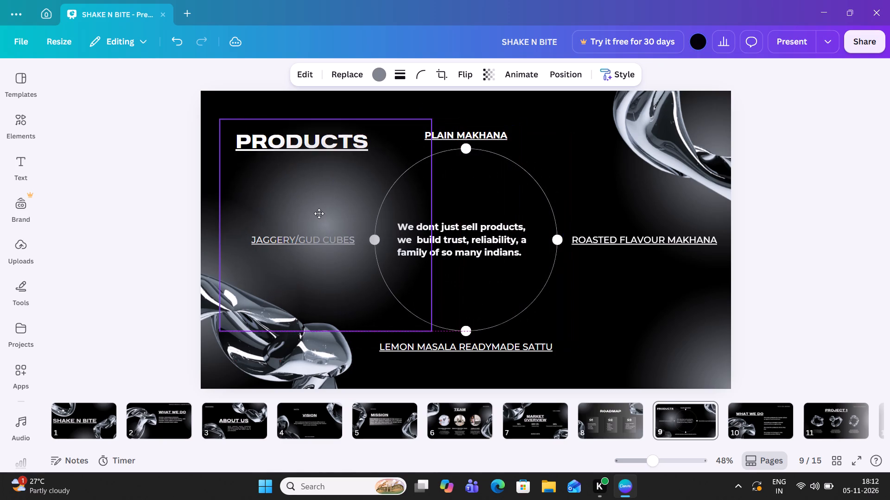
pyautogui.moveTo(319, 213); pyautogui.dragTo(288, 136)
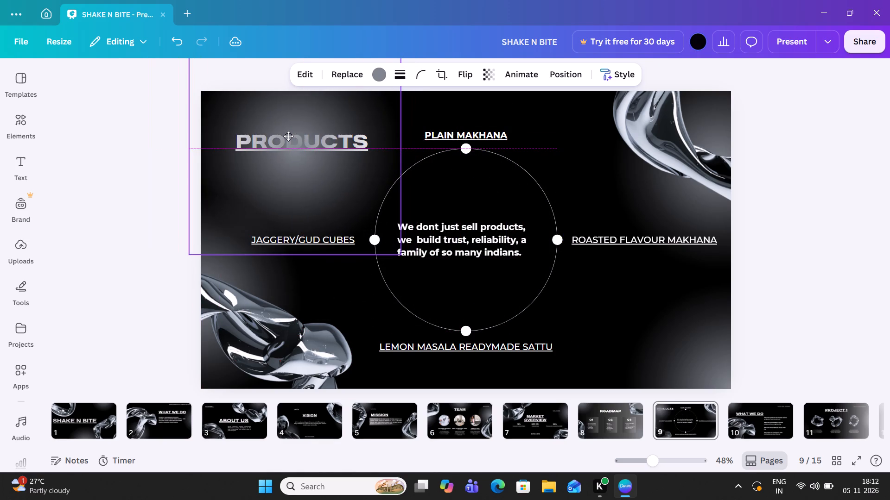
pyautogui.moveTo(288, 136); pyautogui.dragTo(290, 132)
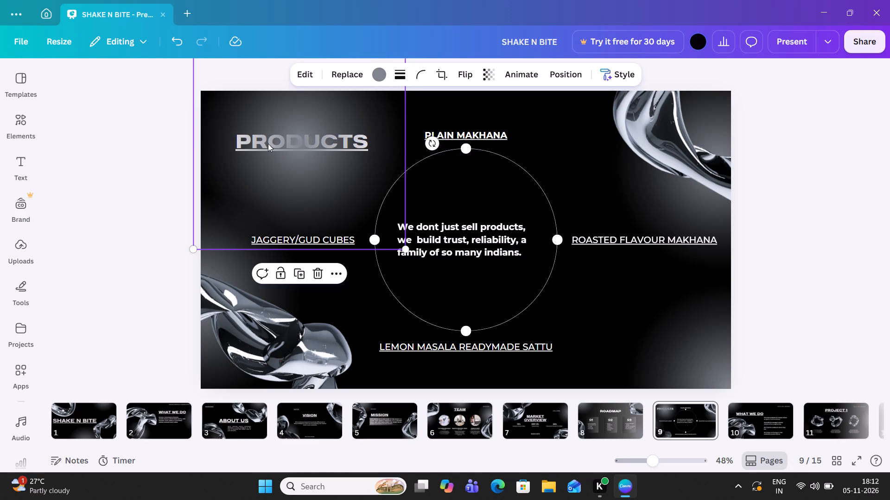
pyautogui.click(267, 144)
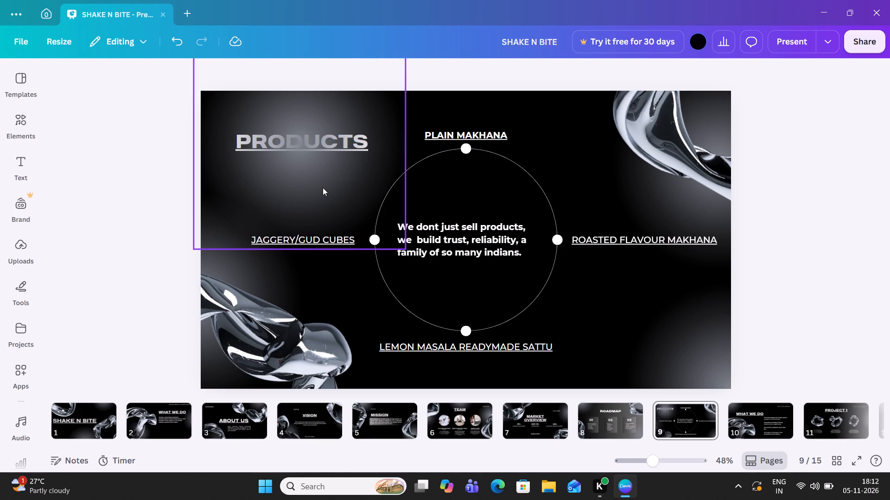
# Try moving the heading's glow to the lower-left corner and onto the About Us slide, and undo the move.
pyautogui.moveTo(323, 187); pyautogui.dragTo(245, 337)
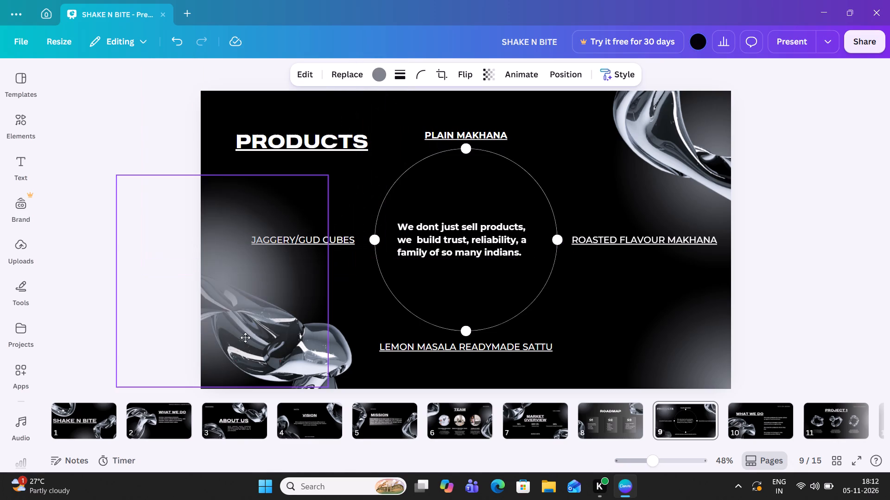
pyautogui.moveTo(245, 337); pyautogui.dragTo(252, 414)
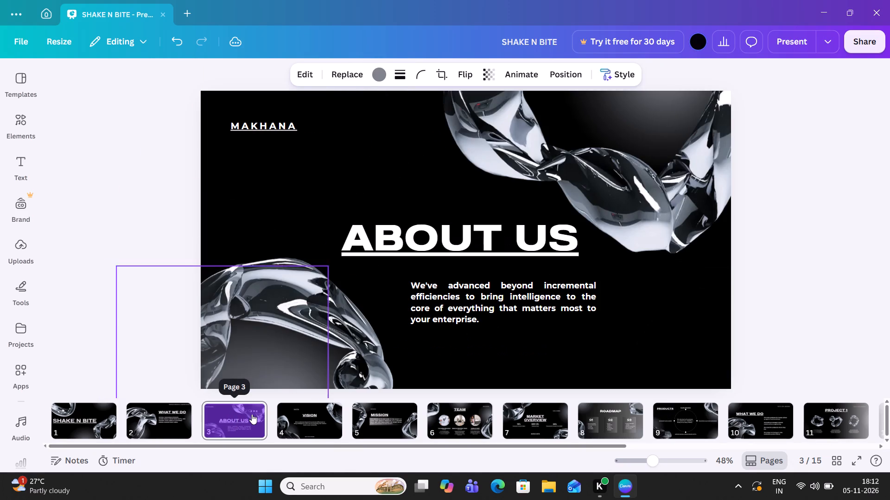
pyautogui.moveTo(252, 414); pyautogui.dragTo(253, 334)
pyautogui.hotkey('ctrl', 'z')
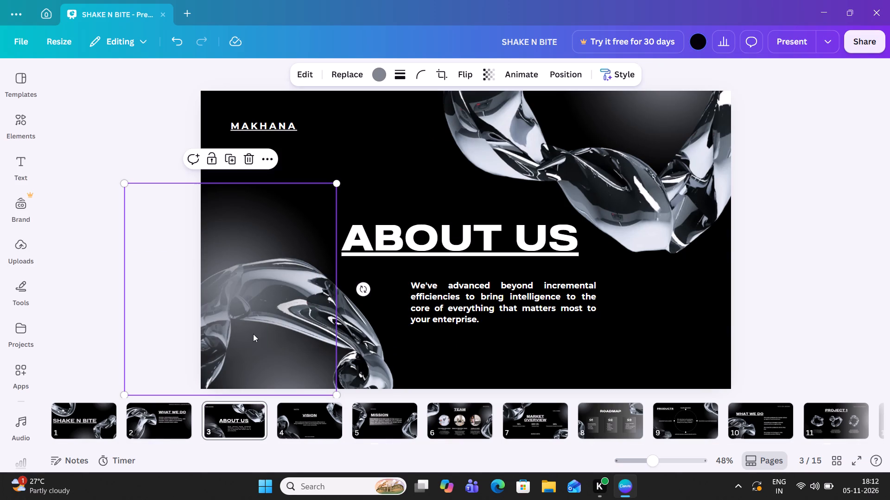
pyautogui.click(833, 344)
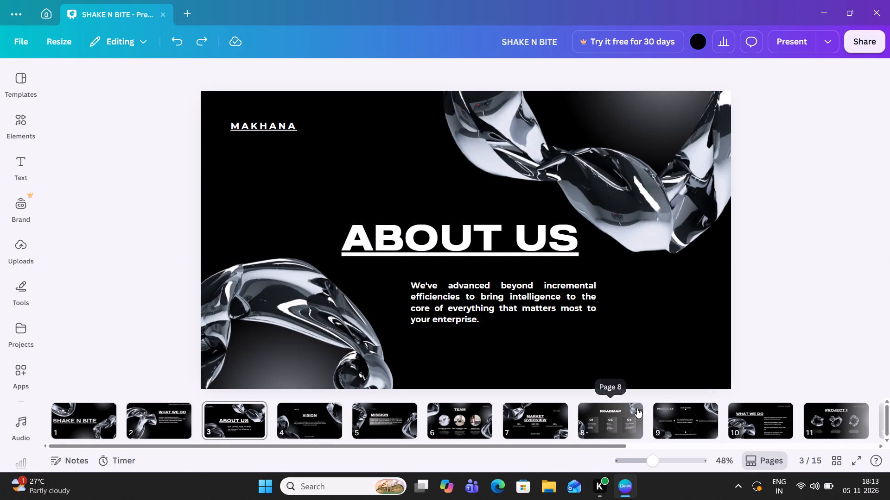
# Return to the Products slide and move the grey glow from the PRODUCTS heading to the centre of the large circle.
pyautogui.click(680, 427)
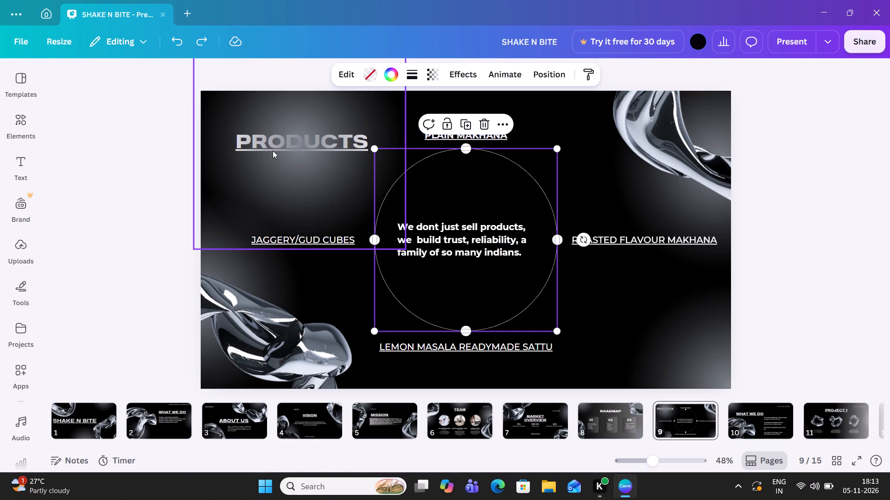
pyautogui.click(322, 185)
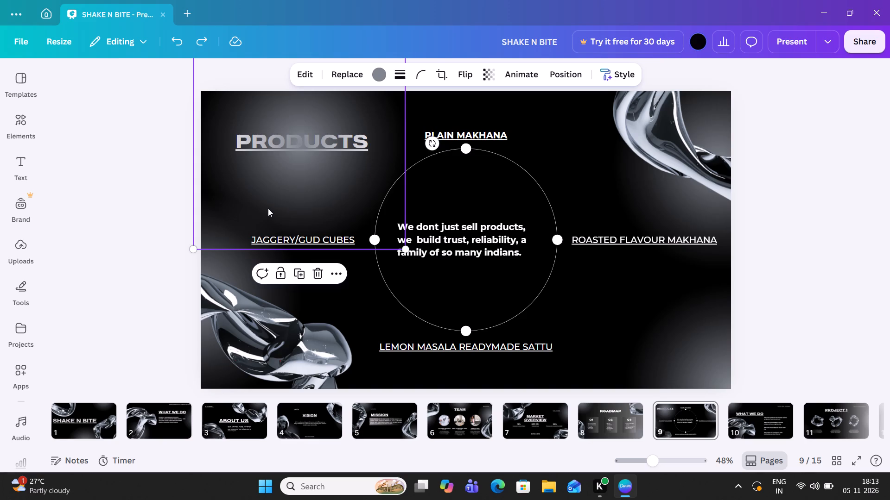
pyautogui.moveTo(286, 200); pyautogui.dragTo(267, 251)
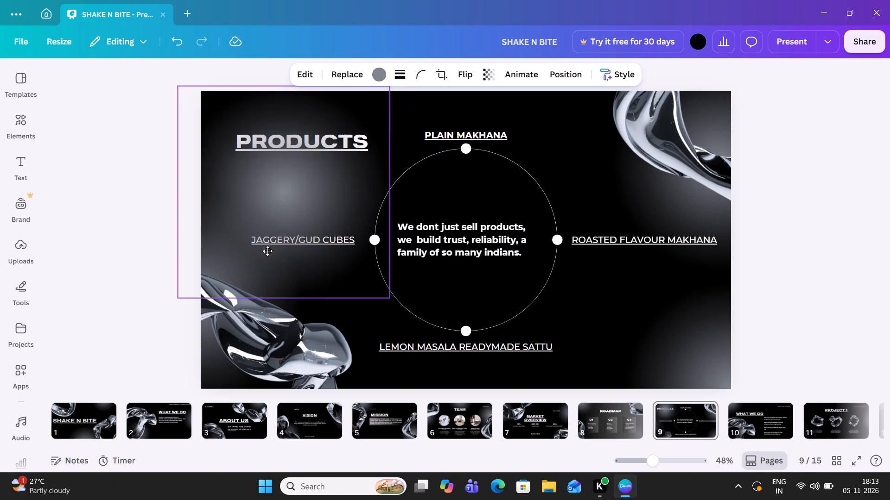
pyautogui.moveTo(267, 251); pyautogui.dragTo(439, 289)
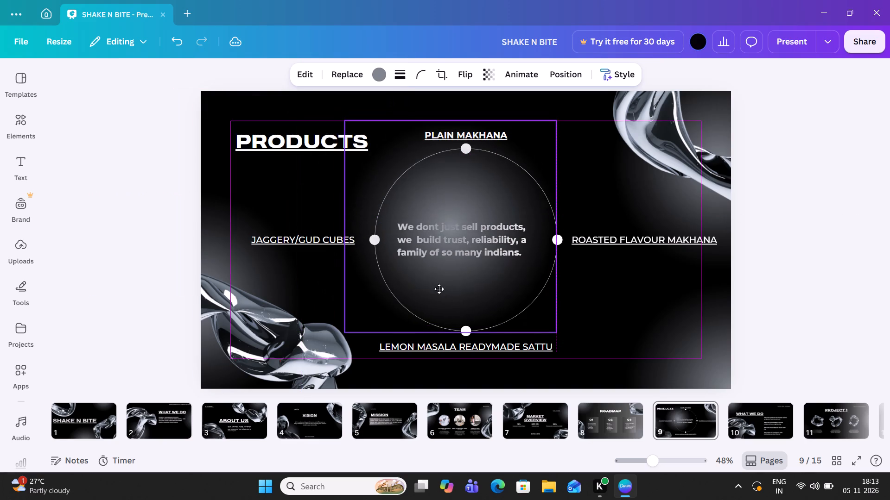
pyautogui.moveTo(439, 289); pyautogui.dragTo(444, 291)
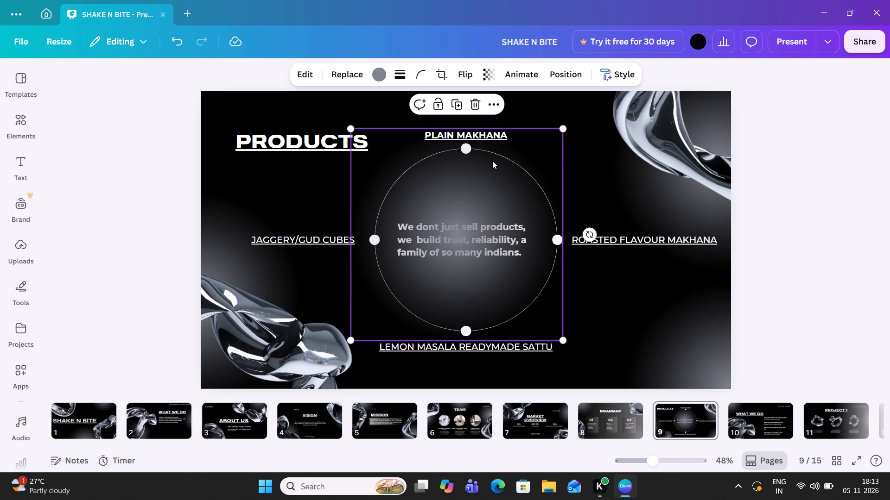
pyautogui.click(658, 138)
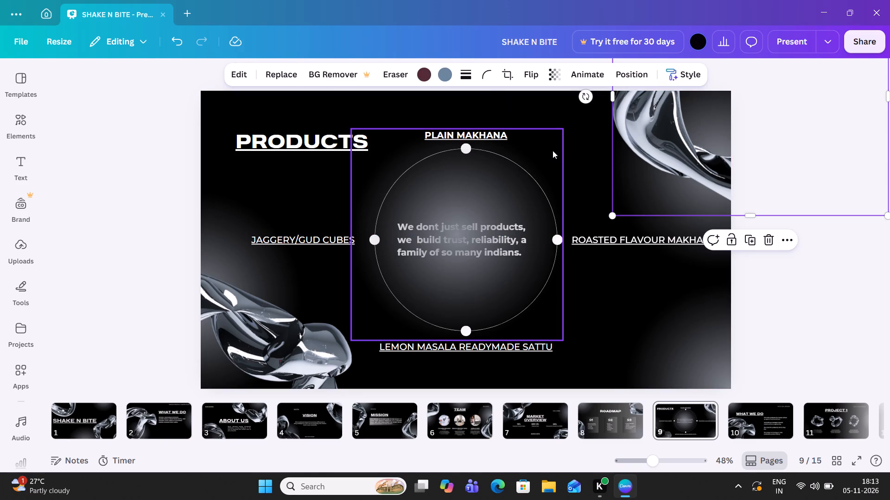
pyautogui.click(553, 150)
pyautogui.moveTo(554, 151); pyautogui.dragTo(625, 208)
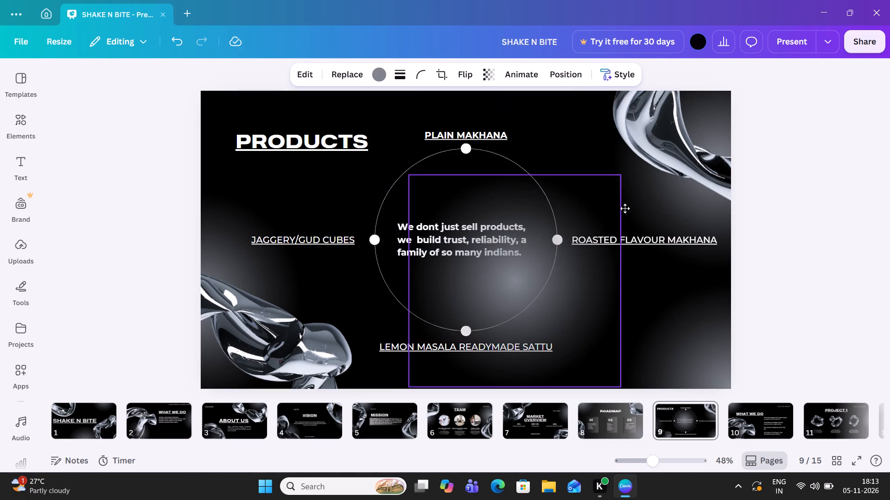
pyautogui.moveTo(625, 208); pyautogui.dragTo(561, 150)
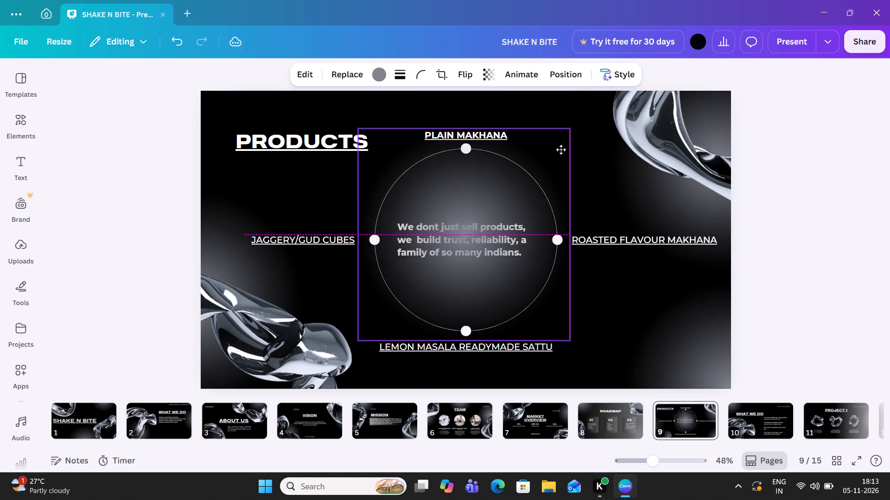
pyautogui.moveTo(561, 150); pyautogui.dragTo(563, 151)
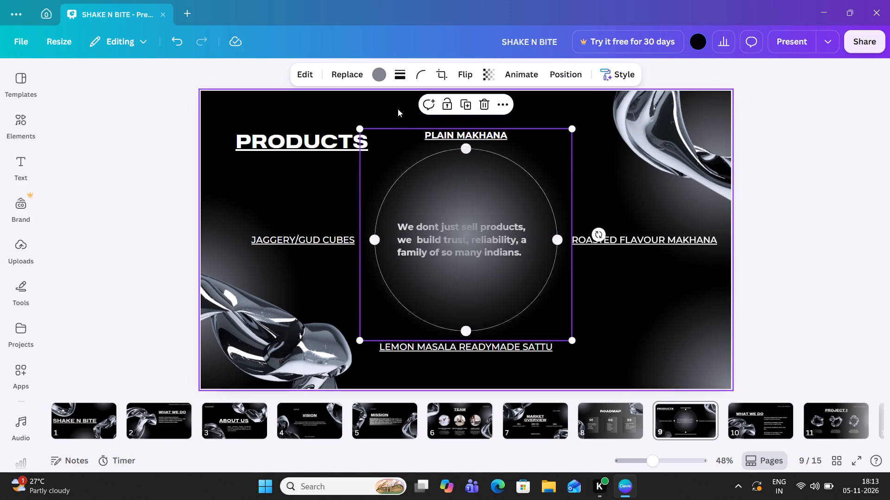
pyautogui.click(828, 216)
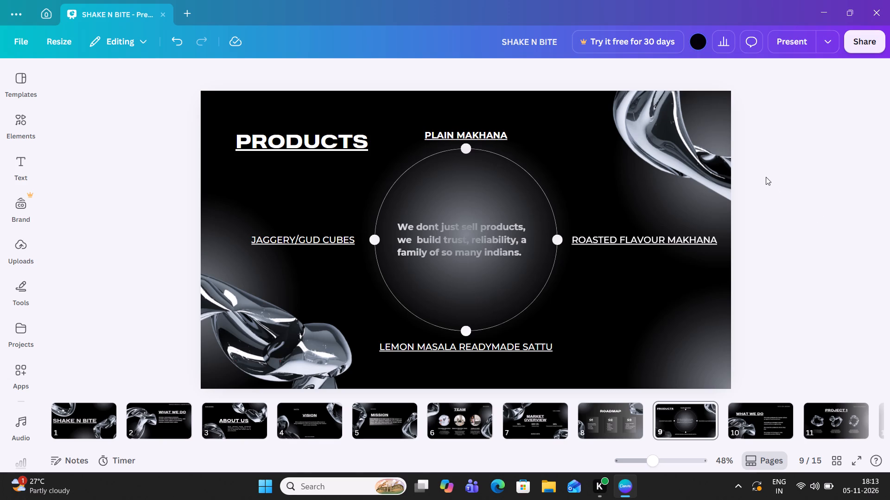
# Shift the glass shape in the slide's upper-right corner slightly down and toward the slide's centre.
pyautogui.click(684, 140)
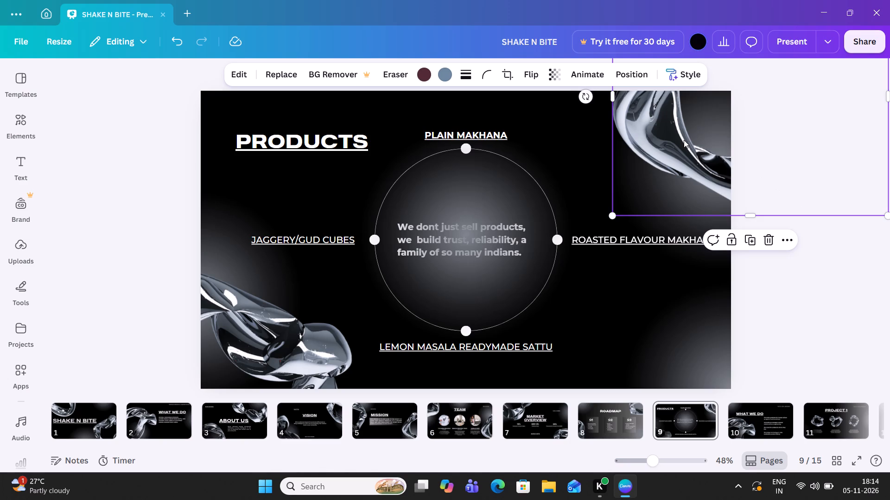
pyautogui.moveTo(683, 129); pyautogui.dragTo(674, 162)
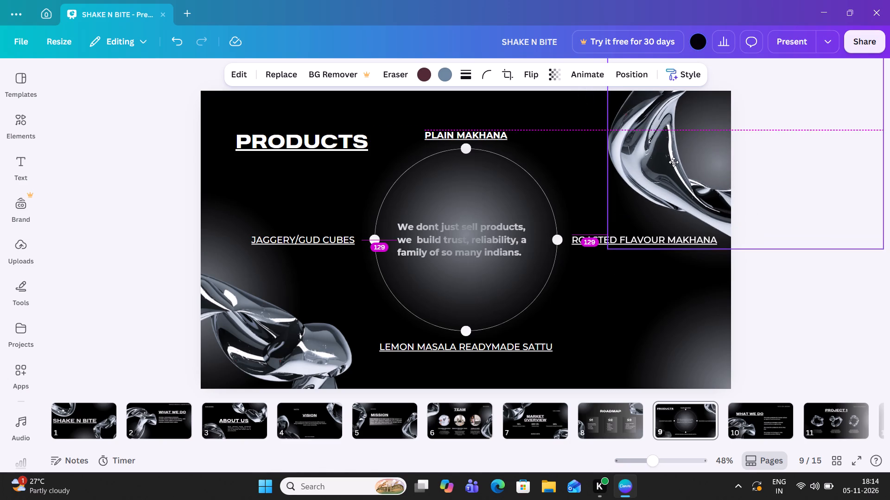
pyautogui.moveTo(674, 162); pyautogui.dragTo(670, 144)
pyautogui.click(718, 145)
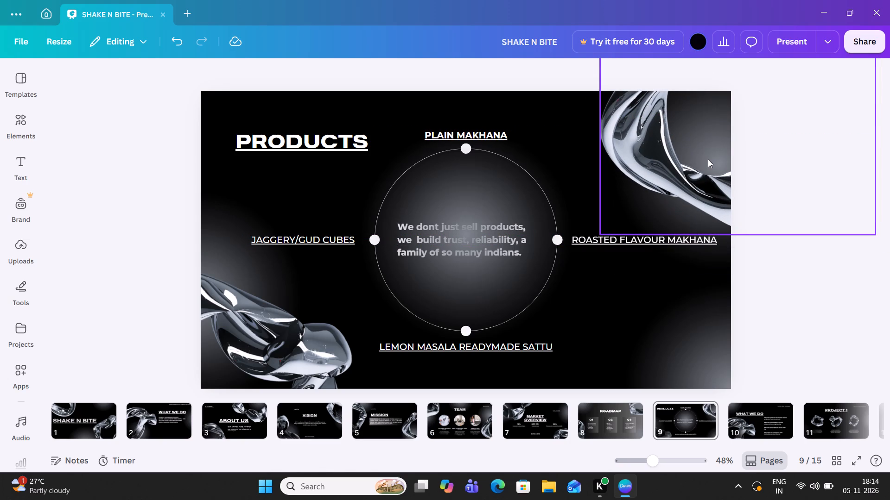
# Pull the upper-right glass shape aside and push the grey glow beneath it further into the slide's upper-right corner.
pyautogui.click(708, 159)
pyautogui.moveTo(708, 159); pyautogui.dragTo(760, 48)
pyautogui.moveTo(711, 158); pyautogui.dragTo(710, 156)
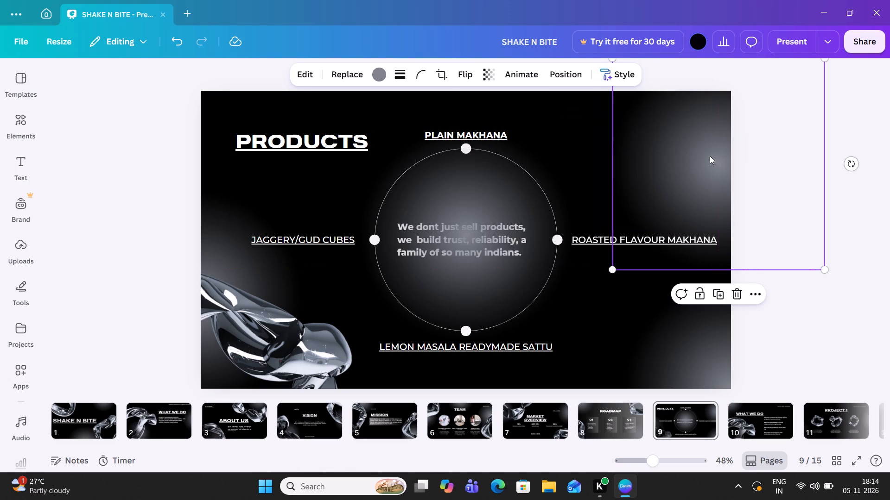
pyautogui.moveTo(710, 156); pyautogui.dragTo(707, 110)
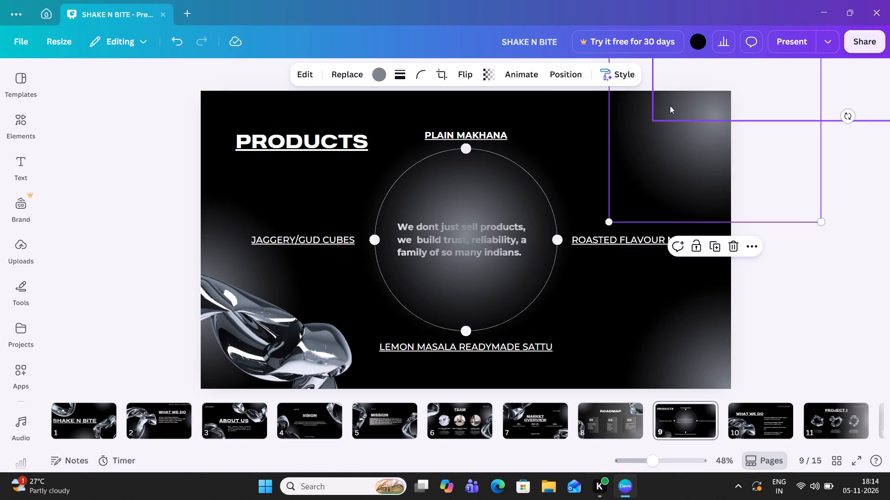
pyautogui.click(670, 106)
pyautogui.moveTo(666, 118); pyautogui.dragTo(662, 129)
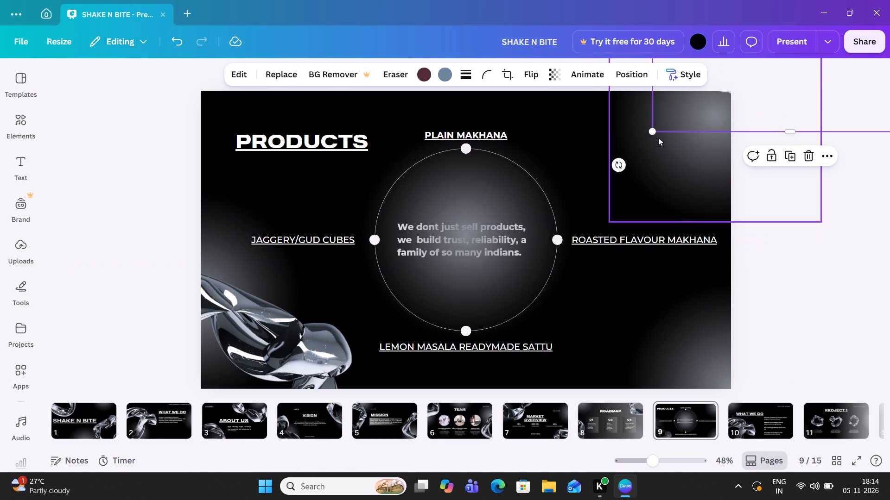
pyautogui.moveTo(632, 191); pyautogui.dragTo(668, 137)
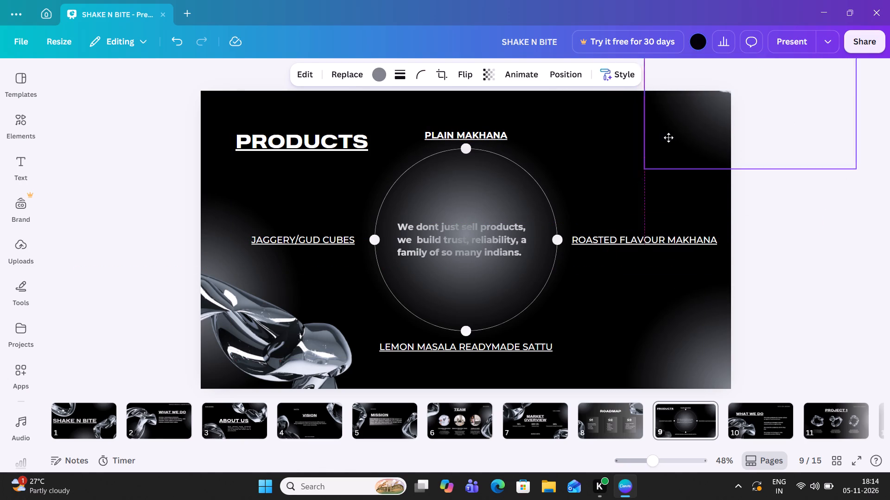
pyautogui.moveTo(668, 137); pyautogui.dragTo(668, 138)
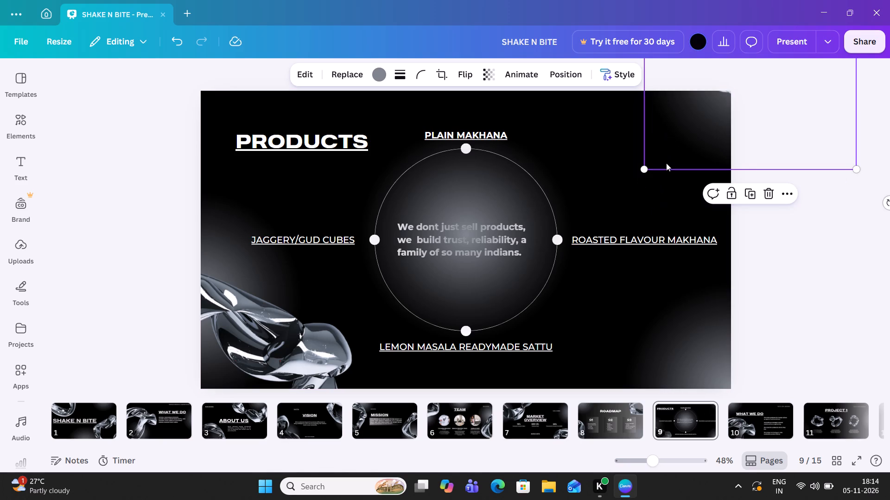
# Move the glass shape back over the slide's upper-right corner, reaching down to just above the ROASTED FLAVOUR MAKHANA label.
pyautogui.click(726, 102)
pyautogui.moveTo(726, 102); pyautogui.dragTo(706, 138)
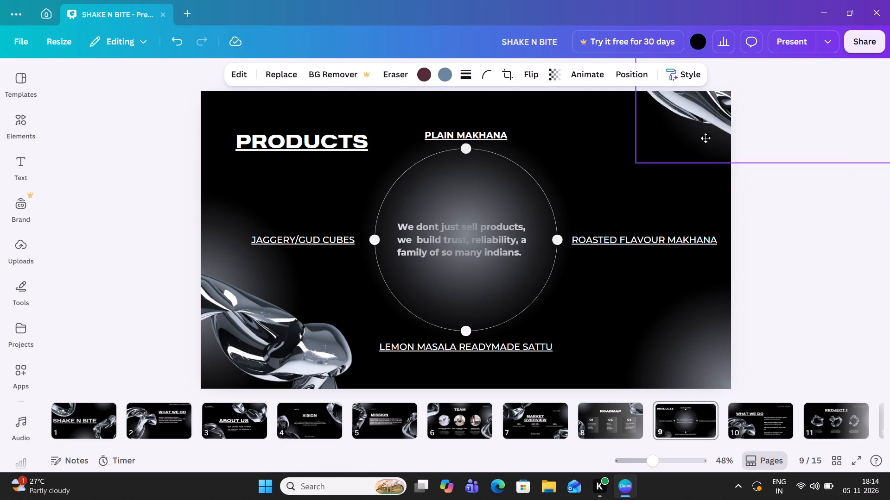
pyautogui.moveTo(706, 138); pyautogui.dragTo(655, 206)
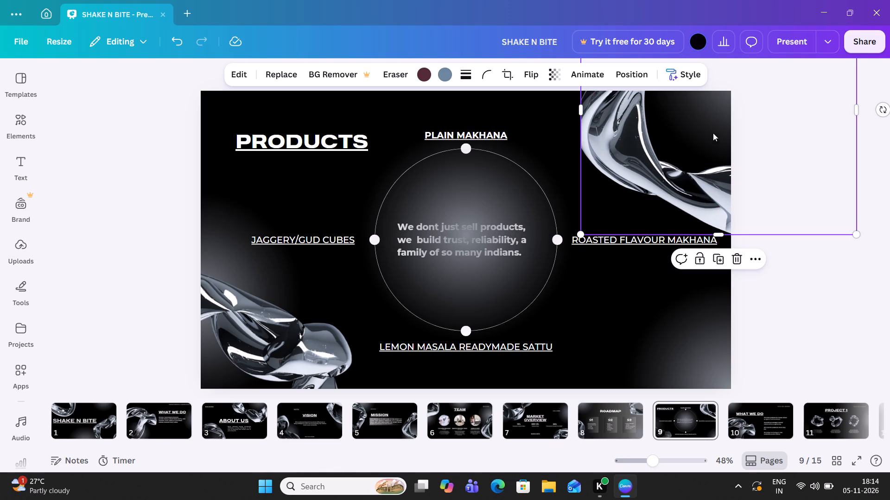
pyautogui.click(720, 110)
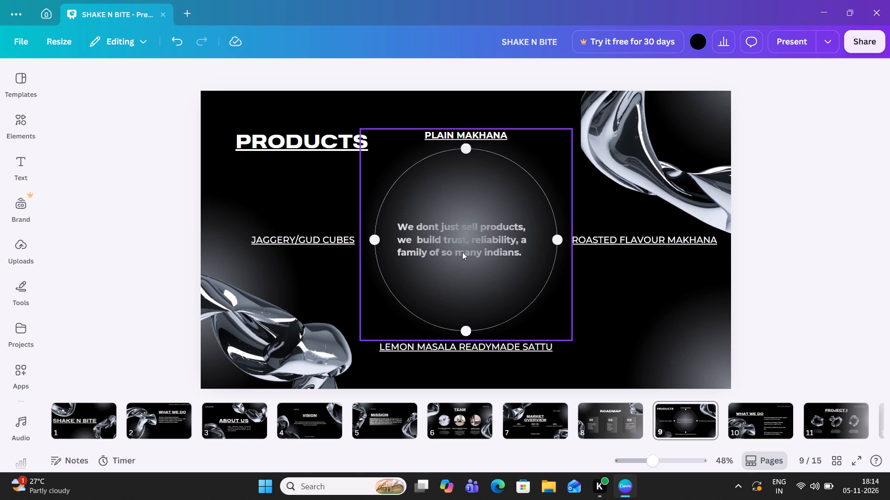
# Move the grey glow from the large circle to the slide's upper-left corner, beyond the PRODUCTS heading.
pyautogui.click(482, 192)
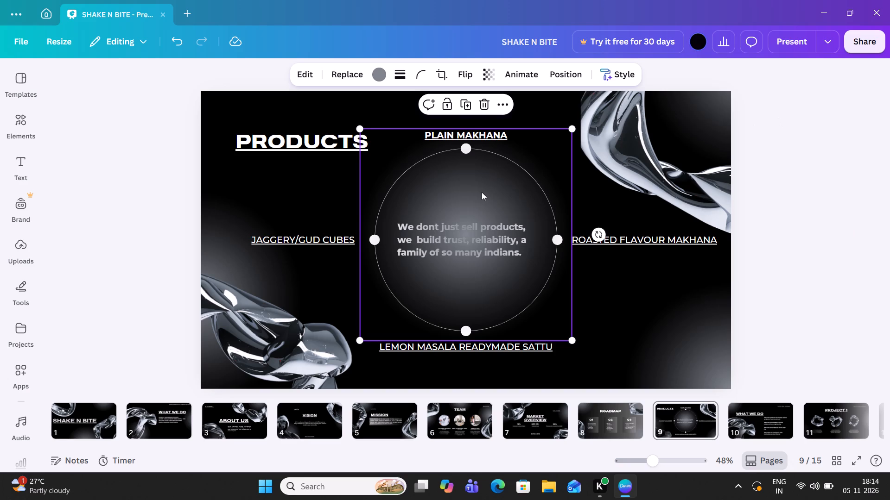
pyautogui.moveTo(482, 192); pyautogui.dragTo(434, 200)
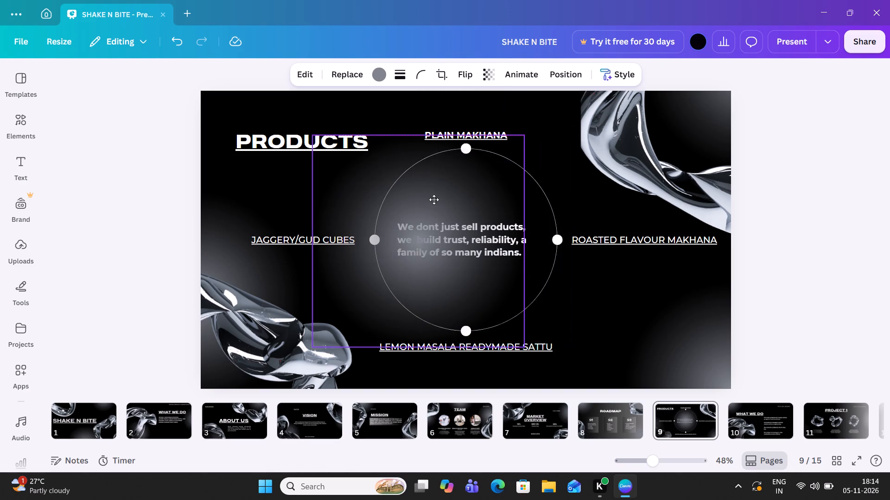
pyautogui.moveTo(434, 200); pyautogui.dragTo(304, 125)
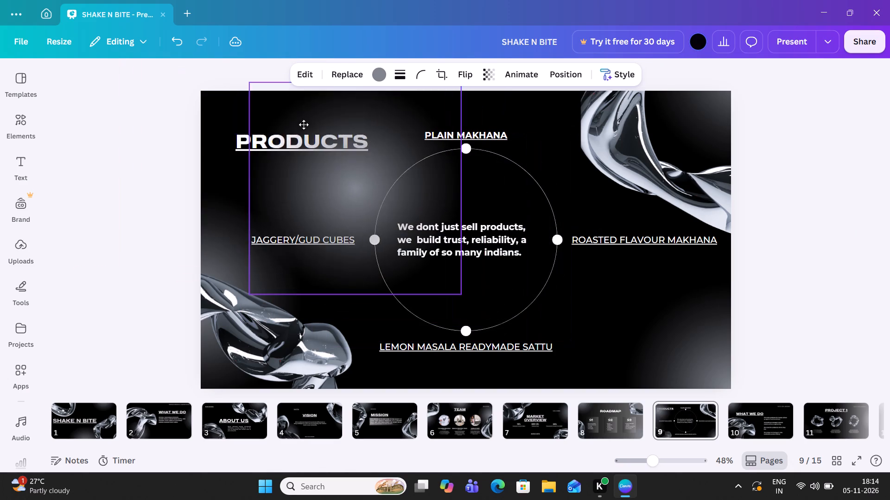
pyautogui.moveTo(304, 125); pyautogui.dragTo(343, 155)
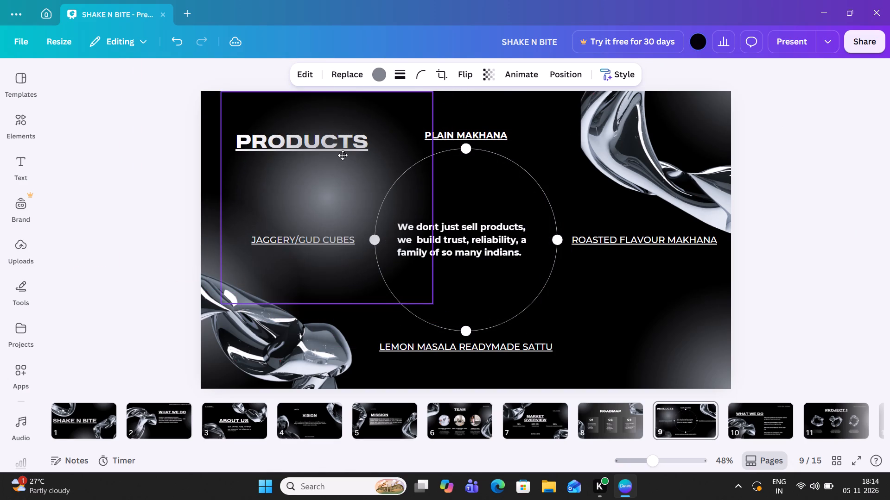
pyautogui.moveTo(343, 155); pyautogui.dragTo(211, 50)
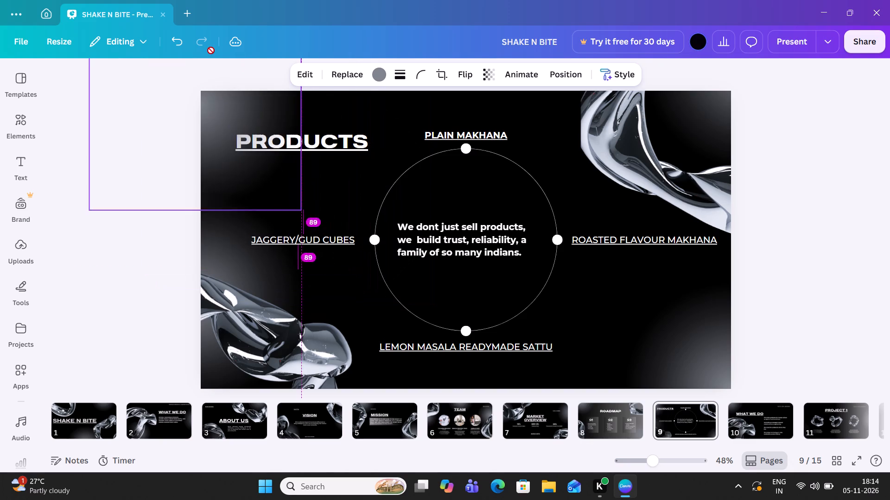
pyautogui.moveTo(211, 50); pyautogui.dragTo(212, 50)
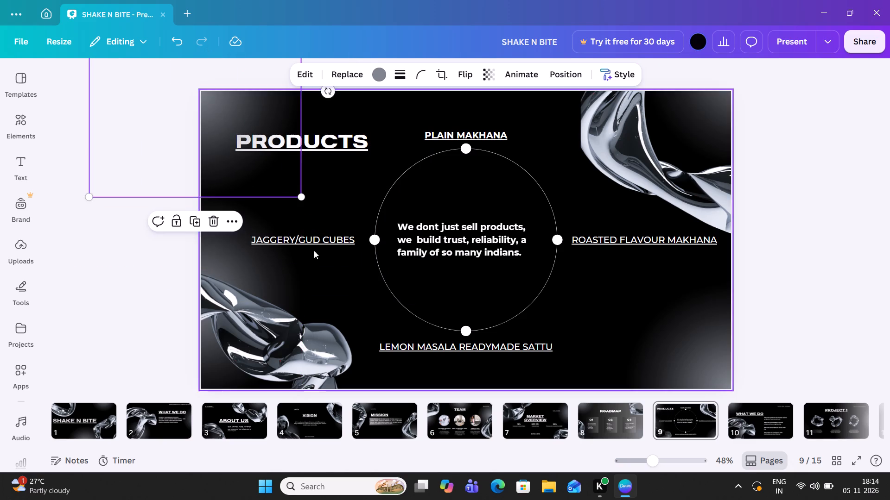
# Move the large circle outline from around the centre text to the slide's lower-right area.
pyautogui.click(451, 227)
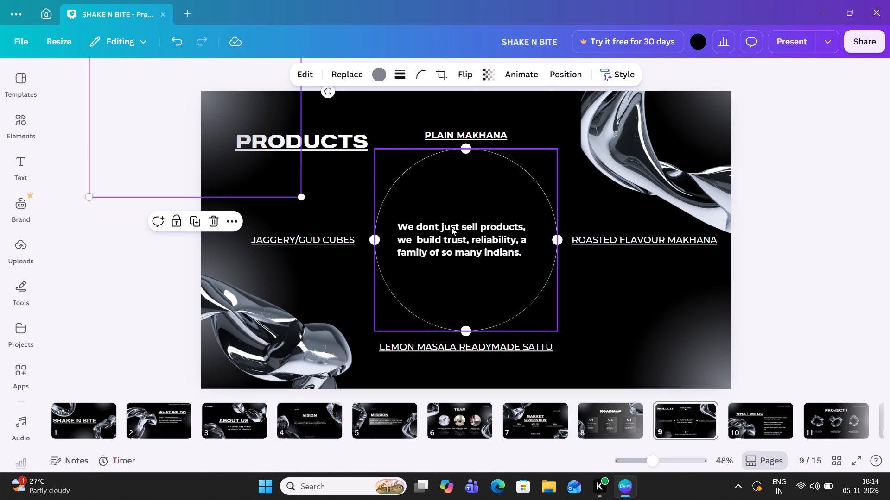
pyautogui.moveTo(451, 227); pyautogui.dragTo(595, 280)
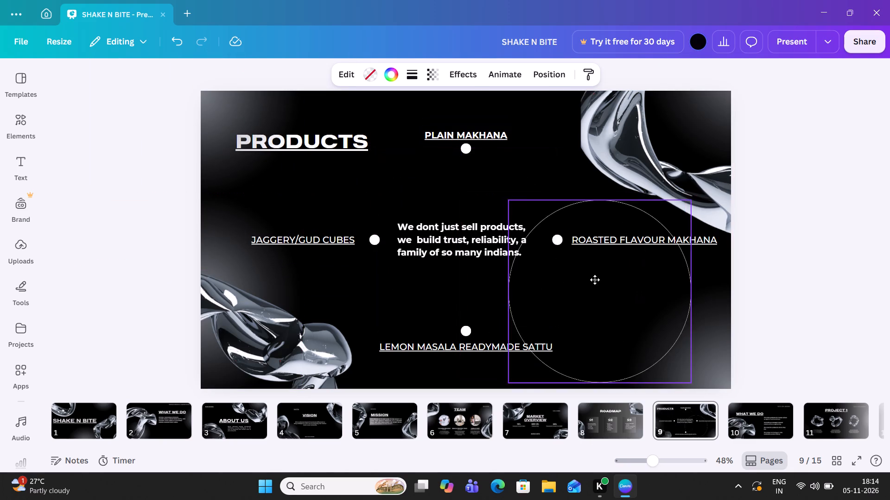
pyautogui.moveTo(595, 280); pyautogui.dragTo(619, 276)
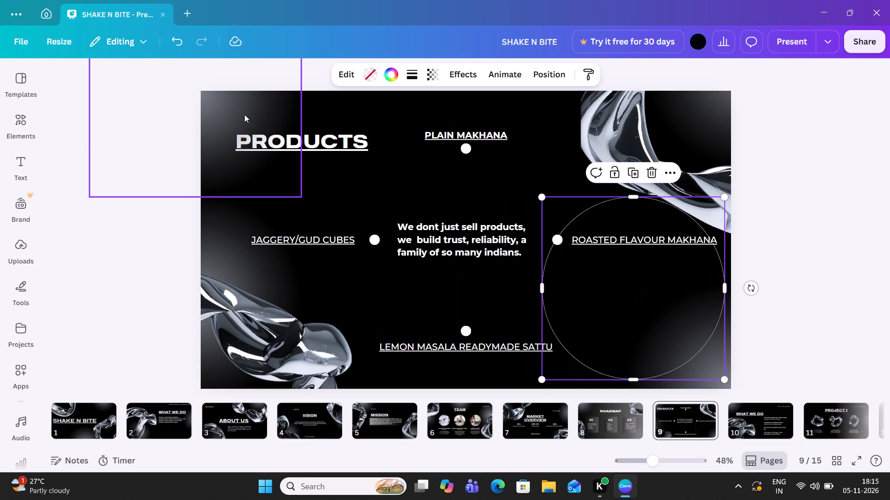
# Move the grey glow from the slide's upper-left corner to the end of the PRODUCTS heading.
pyautogui.moveTo(227, 111); pyautogui.dragTo(381, 171)
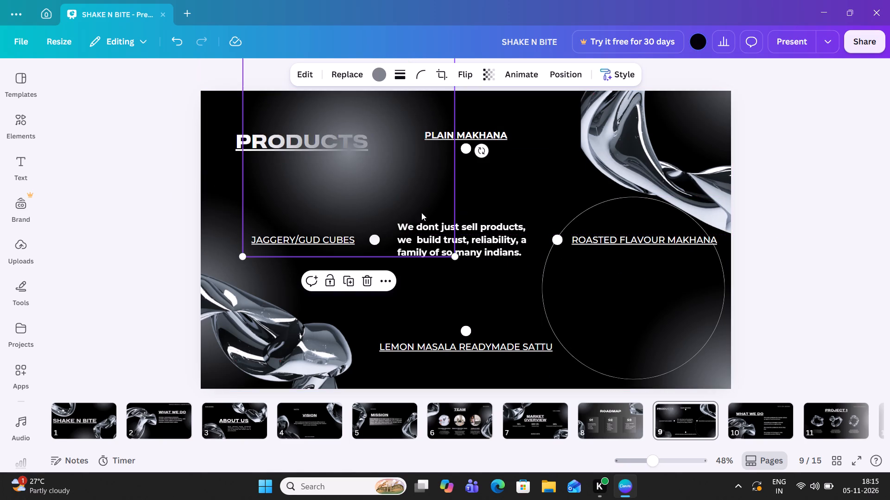
# Duplicate the centre text "We dont just sell products..." and place the copy just below the PLAIN MAKHANA label.
pyautogui.click(460, 233)
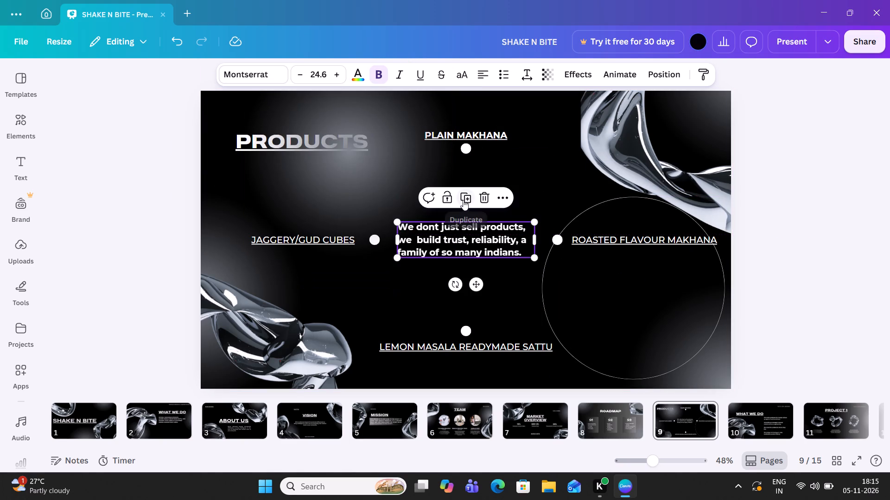
pyautogui.click(463, 200)
pyautogui.moveTo(489, 245); pyautogui.dragTo(546, 162)
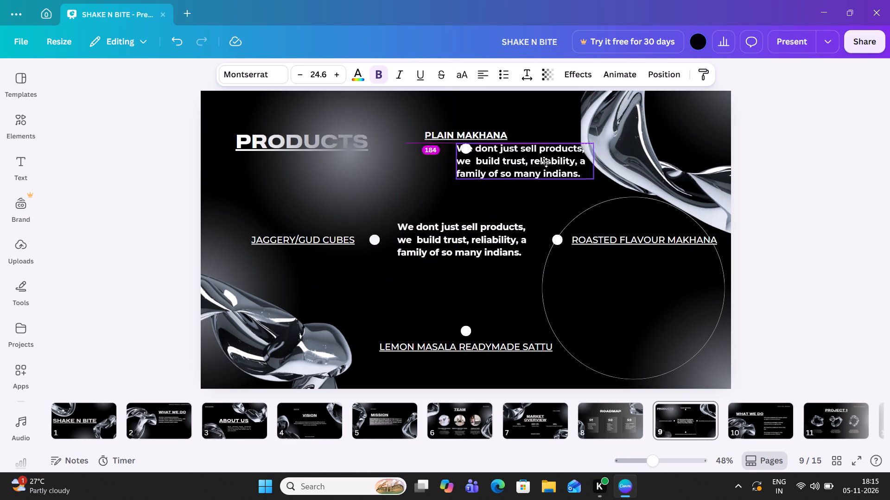
pyautogui.moveTo(546, 162); pyautogui.dragTo(547, 162)
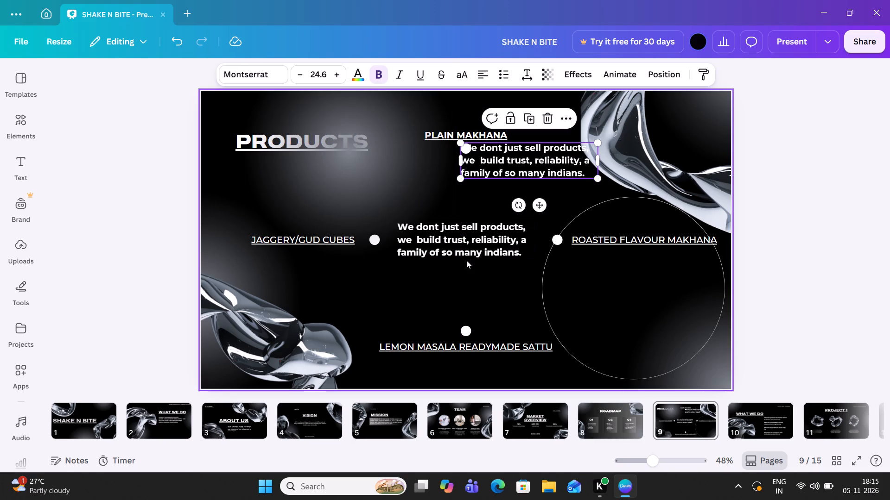
# Move the grey glow from the end of the PRODUCTS heading to the slide's centre, over the "We dont just sell products..." text.
pyautogui.click(380, 186)
pyautogui.moveTo(380, 186); pyautogui.dragTo(381, 187)
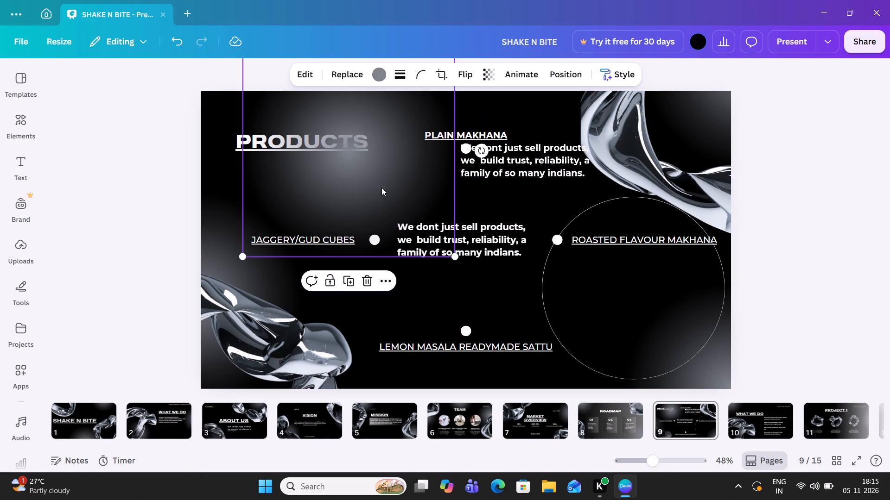
pyautogui.moveTo(381, 187); pyautogui.dragTo(482, 271)
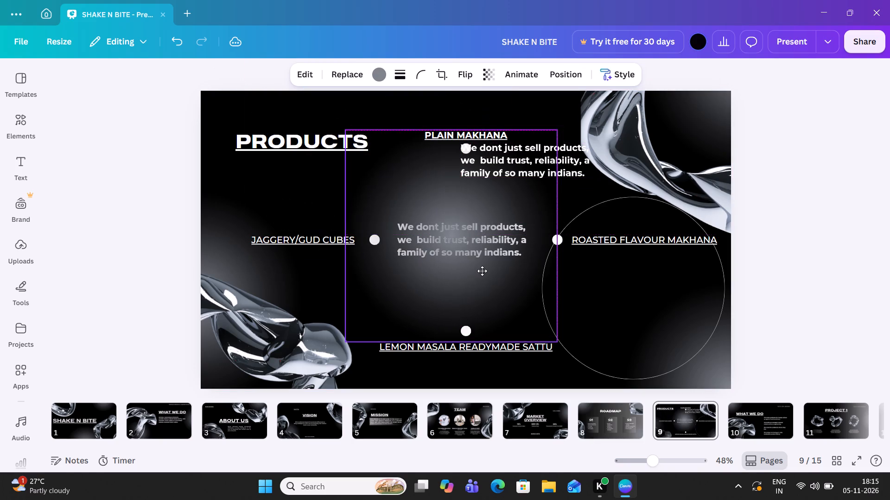
pyautogui.moveTo(482, 271); pyautogui.dragTo(490, 263)
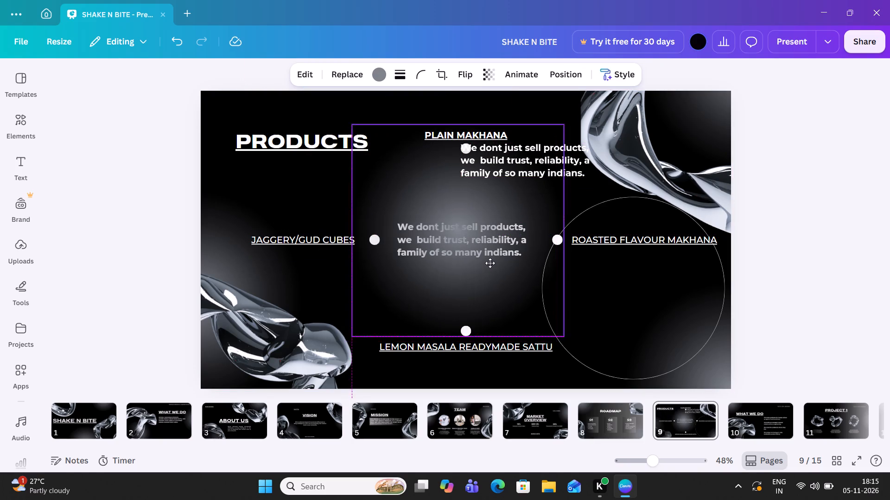
pyautogui.moveTo(490, 263); pyautogui.dragTo(489, 256)
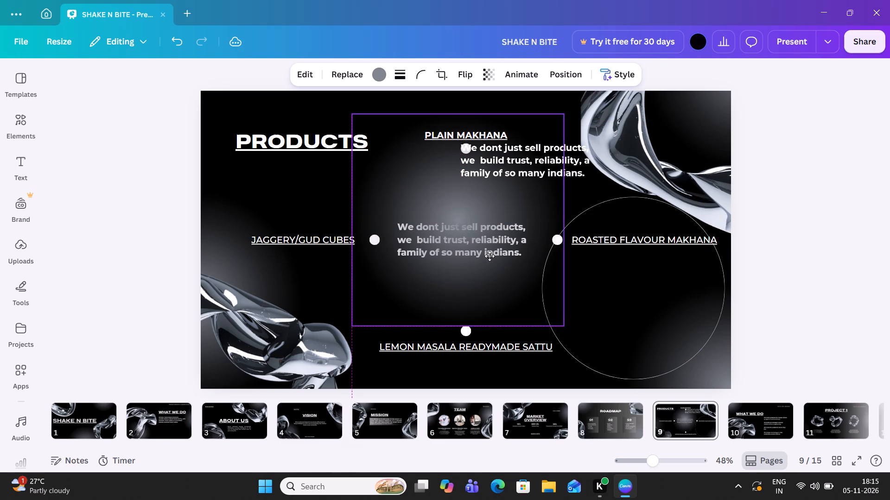
pyautogui.moveTo(489, 256); pyautogui.dragTo(489, 256)
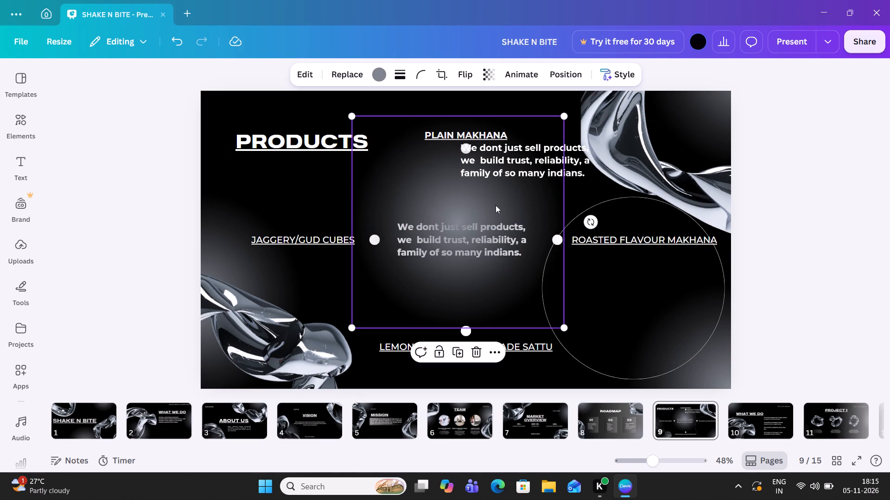
pyautogui.click(516, 167)
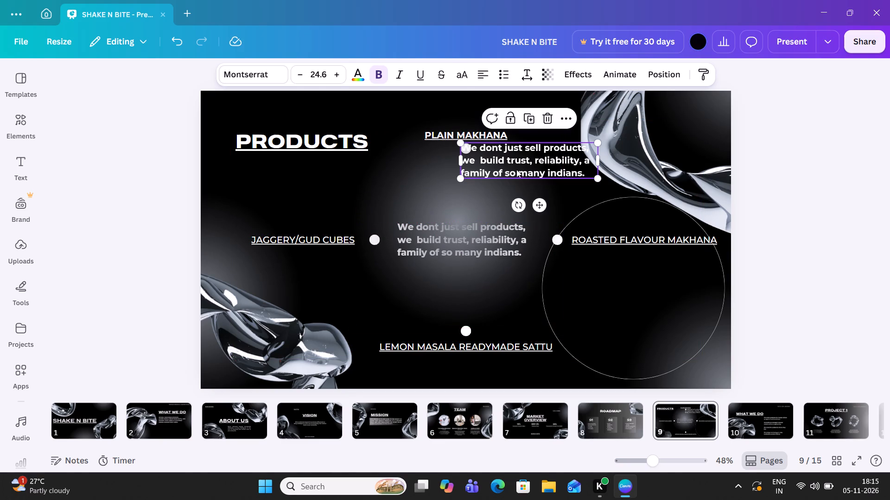
pyautogui.moveTo(497, 196); pyautogui.dragTo(501, 205)
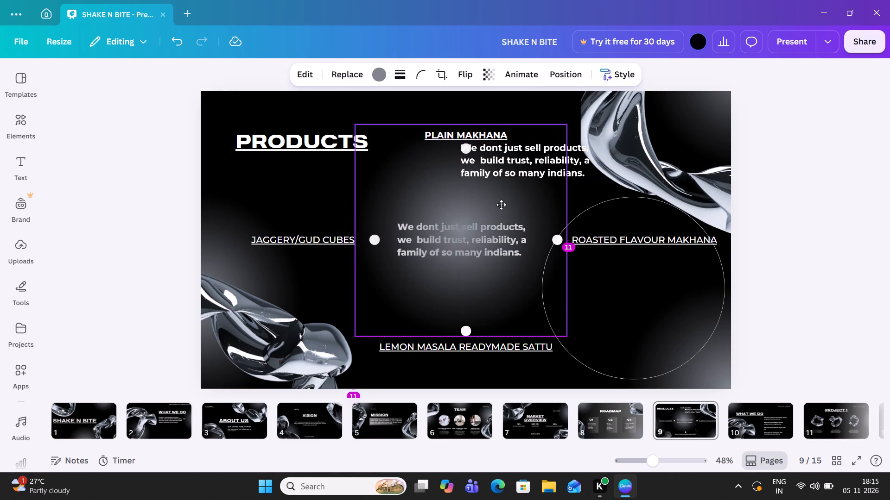
pyautogui.moveTo(501, 205); pyautogui.dragTo(501, 200)
# Move the copied text from below PLAIN MAKHANA exactly onto the original centre text, in front of the grey glow.
pyautogui.click(523, 152)
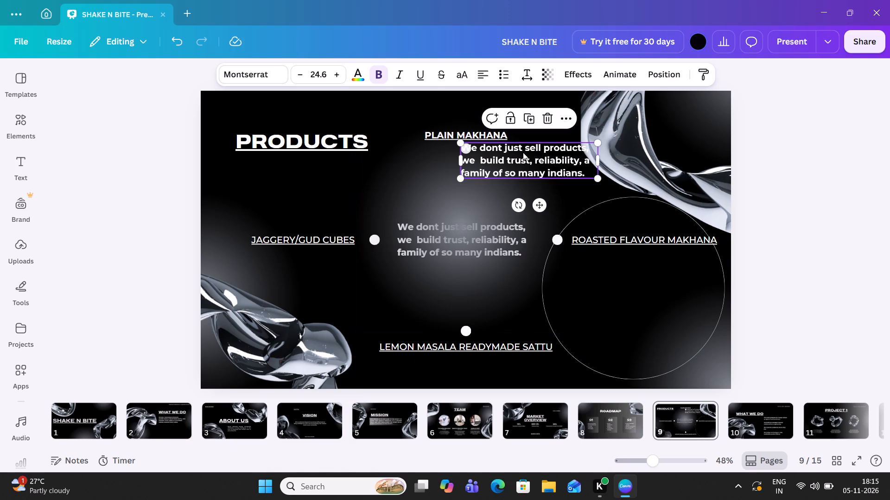
pyautogui.moveTo(523, 152); pyautogui.dragTo(468, 227)
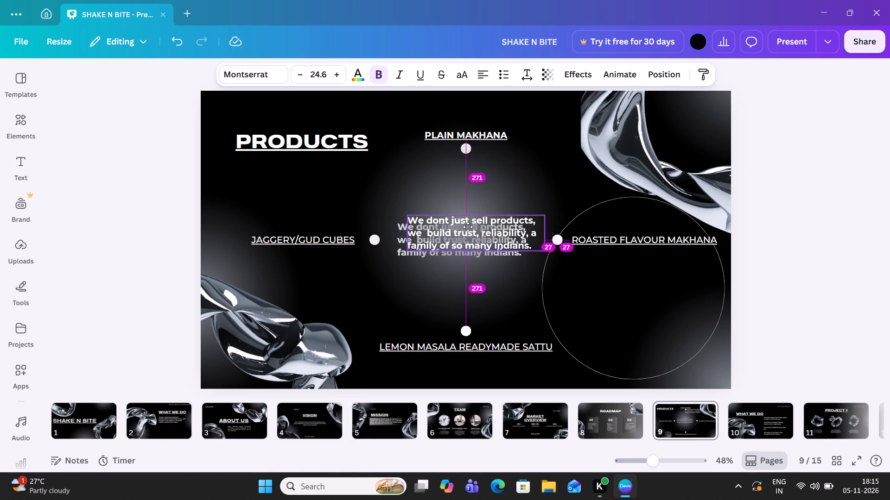
pyautogui.moveTo(468, 227); pyautogui.dragTo(458, 231)
pyautogui.click(775, 170)
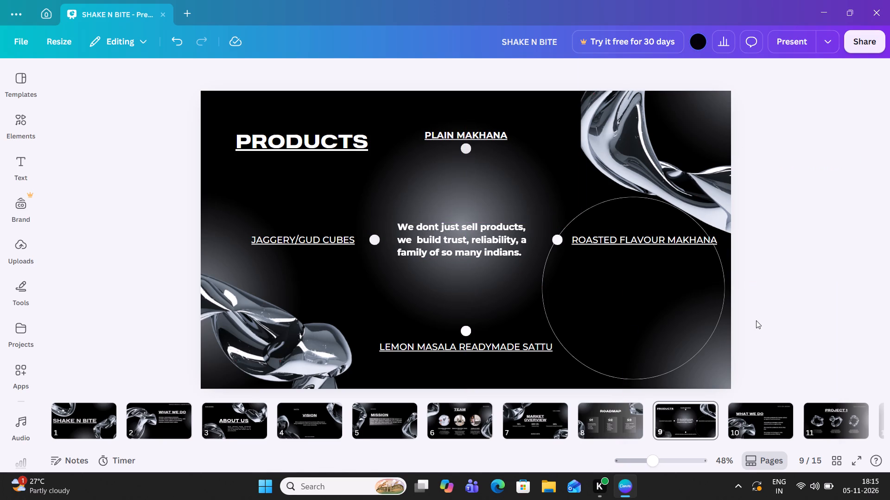
# Move the large circle outline back around the centre text so that it passes through the four white dots.
pyautogui.click(611, 289)
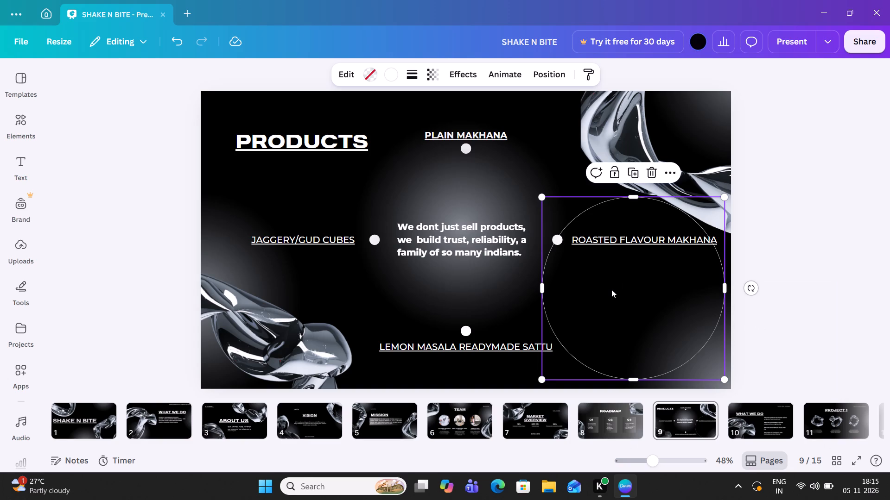
pyautogui.moveTo(611, 289); pyautogui.dragTo(446, 229)
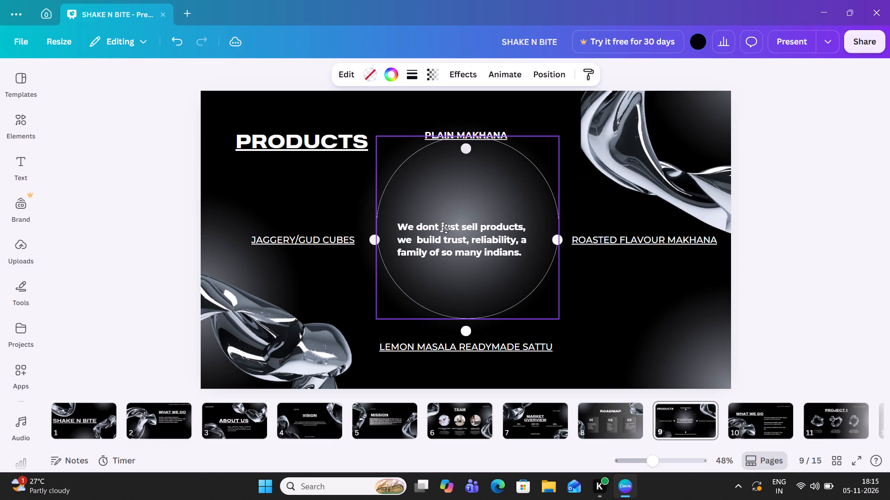
pyautogui.moveTo(446, 229); pyautogui.dragTo(444, 242)
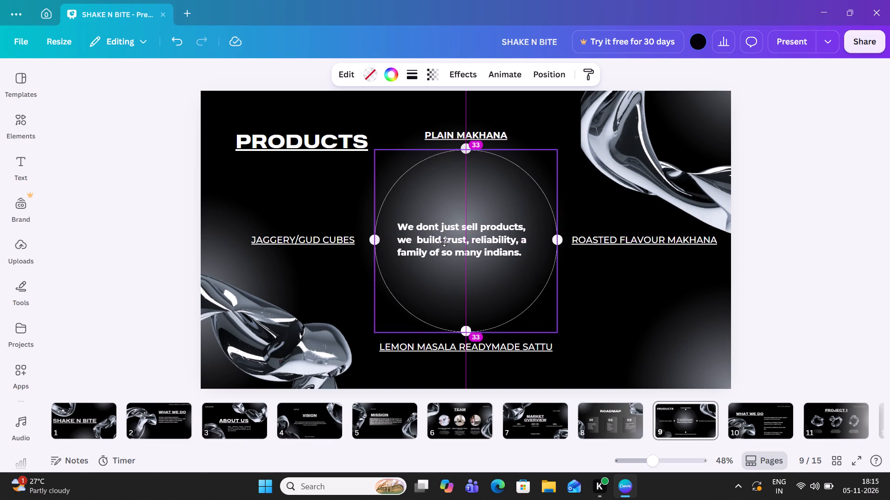
pyautogui.moveTo(444, 242); pyautogui.dragTo(444, 241)
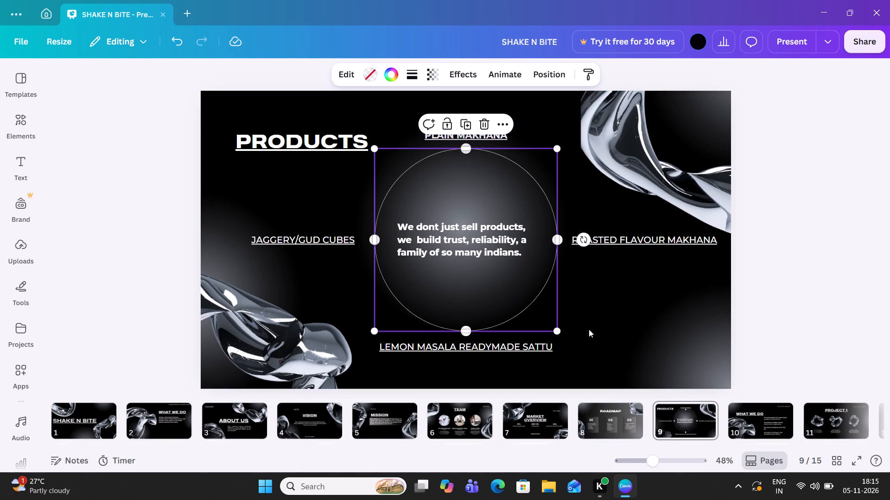
pyautogui.click(808, 276)
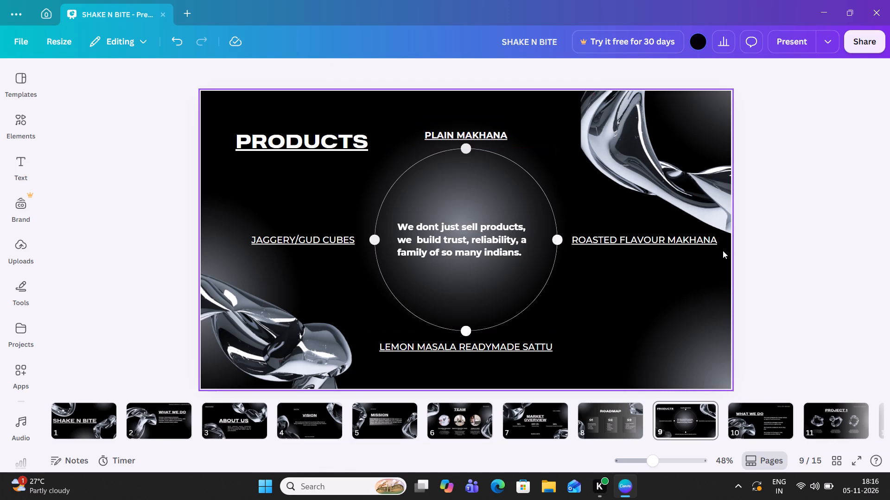
# Rotate the glass shape in the slide's upper-right corner slightly anticlockwise.
pyautogui.click(658, 228)
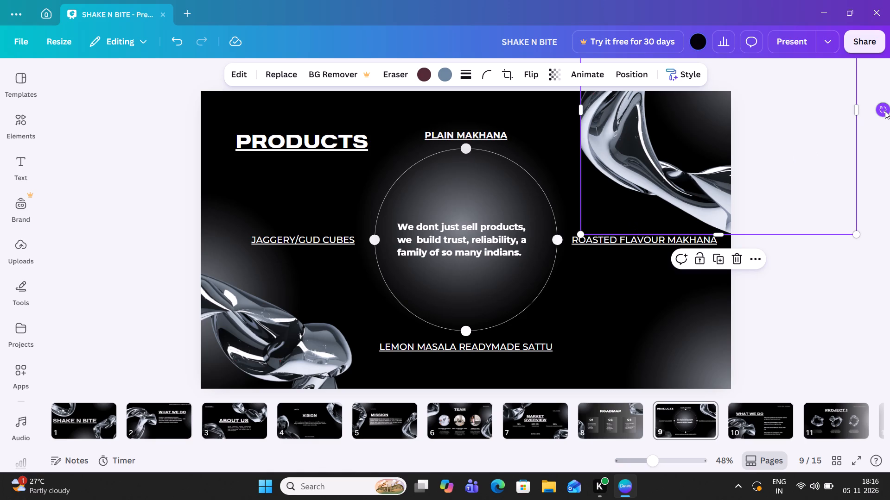
pyautogui.moveTo(885, 111); pyautogui.dragTo(887, 102)
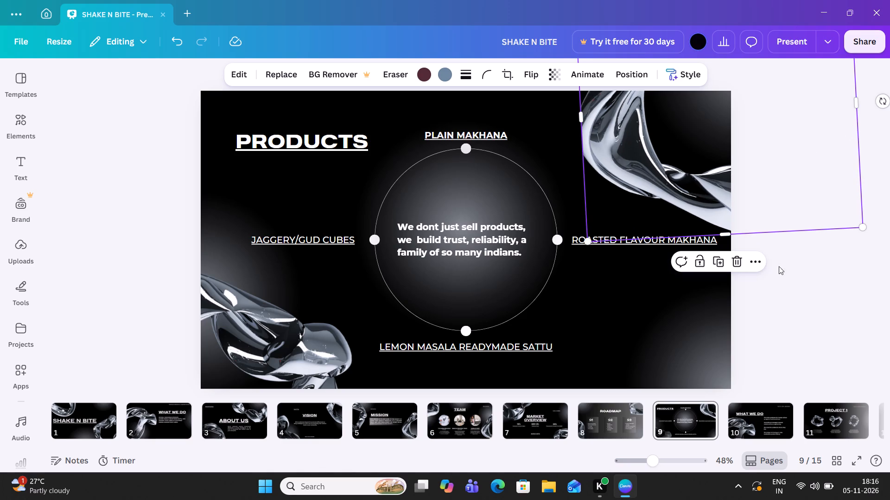
pyautogui.click(783, 279)
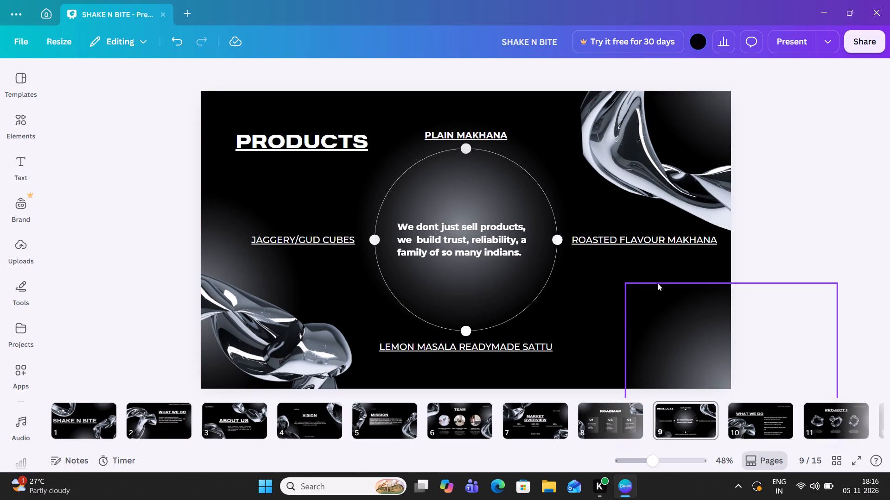
# Shift the central grey glow slightly downward so it sits centred within the large circle outline.
pyautogui.click(485, 280)
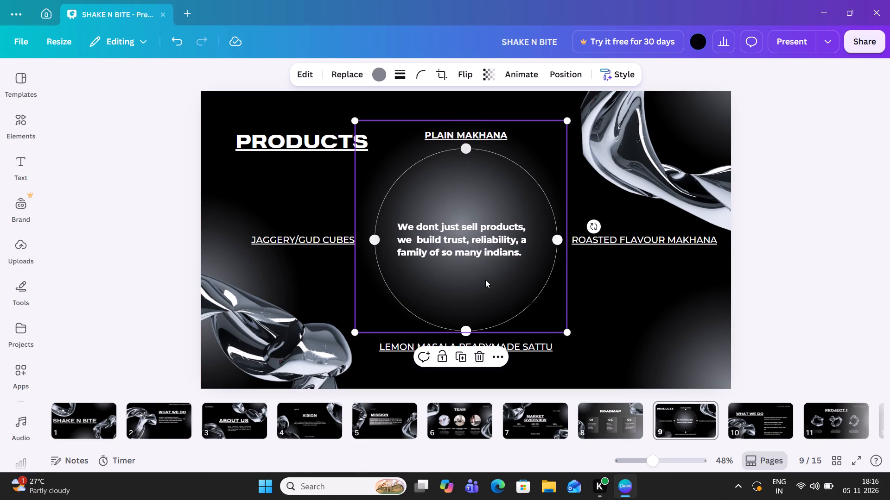
pyautogui.moveTo(485, 280); pyautogui.dragTo(489, 293)
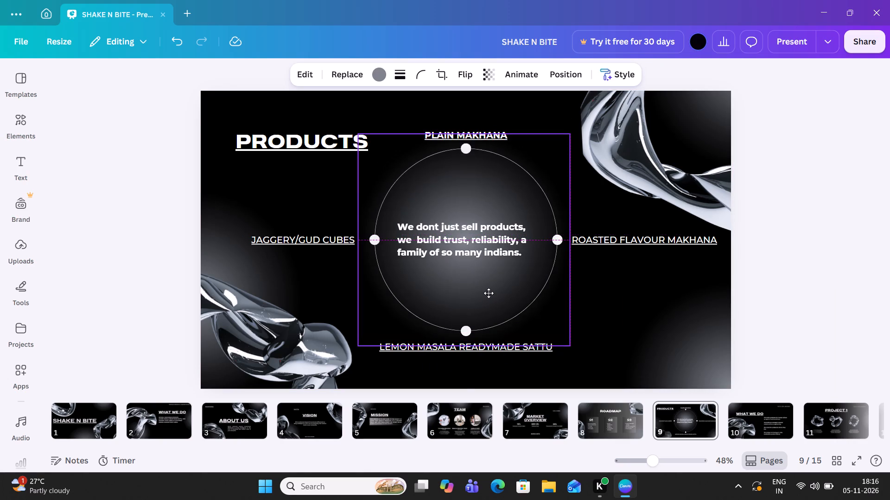
pyautogui.moveTo(489, 293); pyautogui.dragTo(487, 291)
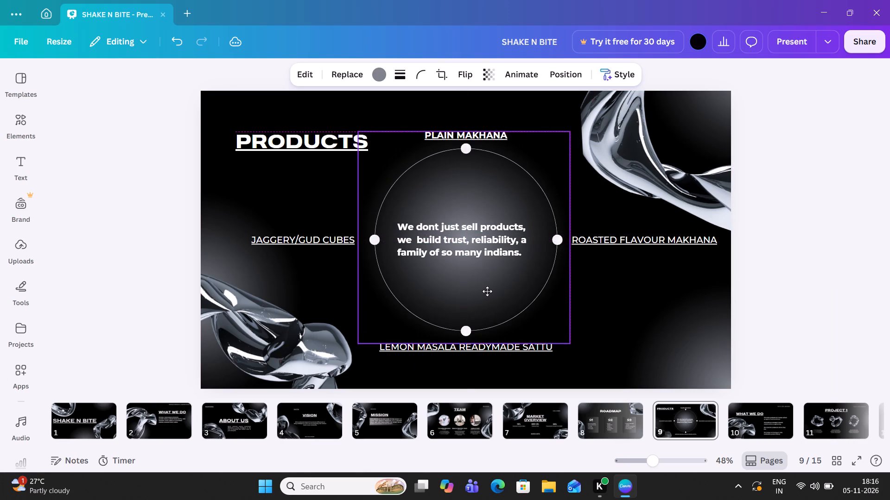
pyautogui.moveTo(487, 291); pyautogui.dragTo(487, 294)
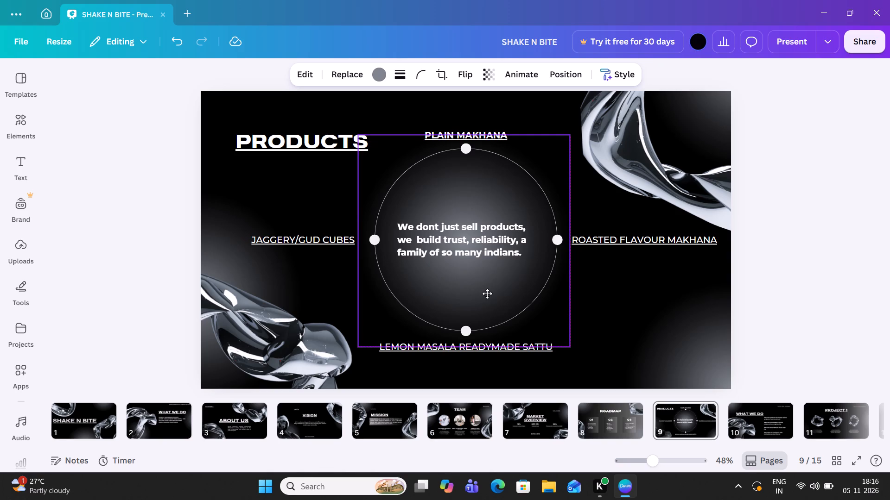
pyautogui.moveTo(487, 294); pyautogui.dragTo(488, 295)
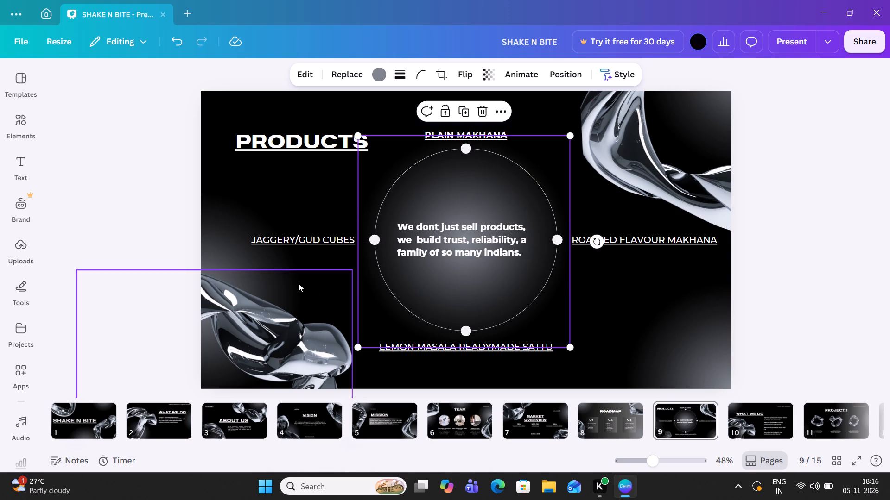
pyautogui.click(162, 198)
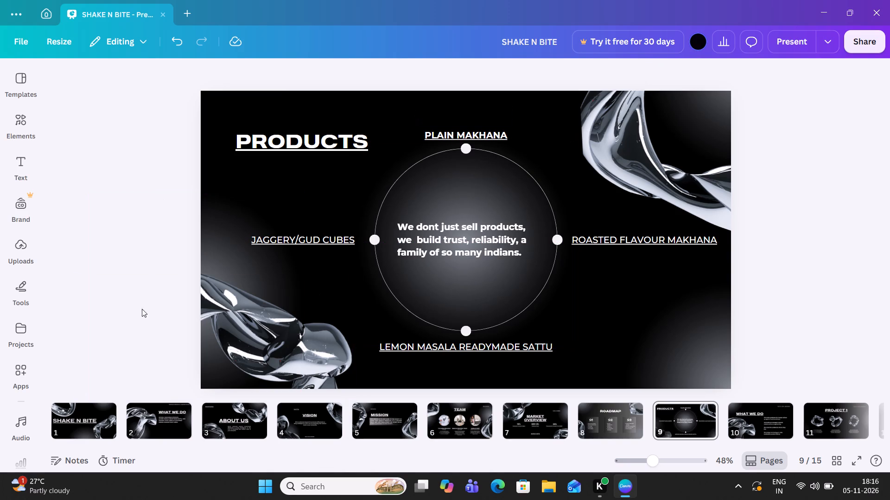
# Move the grey glow near JAGGERY/GUD CUBES down behind the glass shape in the slide's lower-left corner.
pyautogui.click(241, 261)
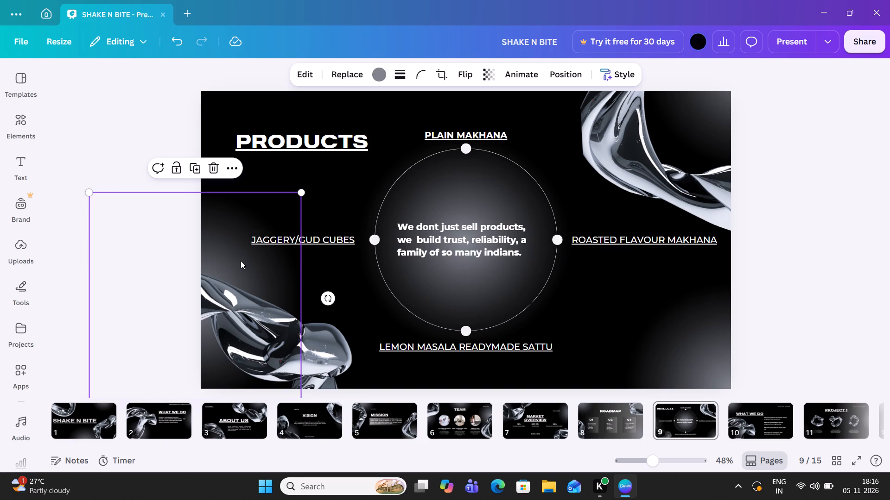
pyautogui.moveTo(241, 261); pyautogui.dragTo(242, 329)
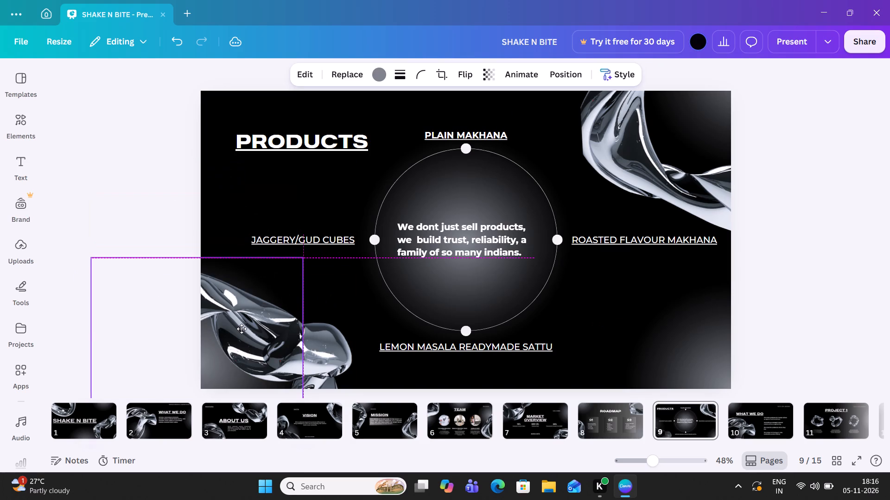
pyautogui.moveTo(242, 329); pyautogui.dragTo(242, 331)
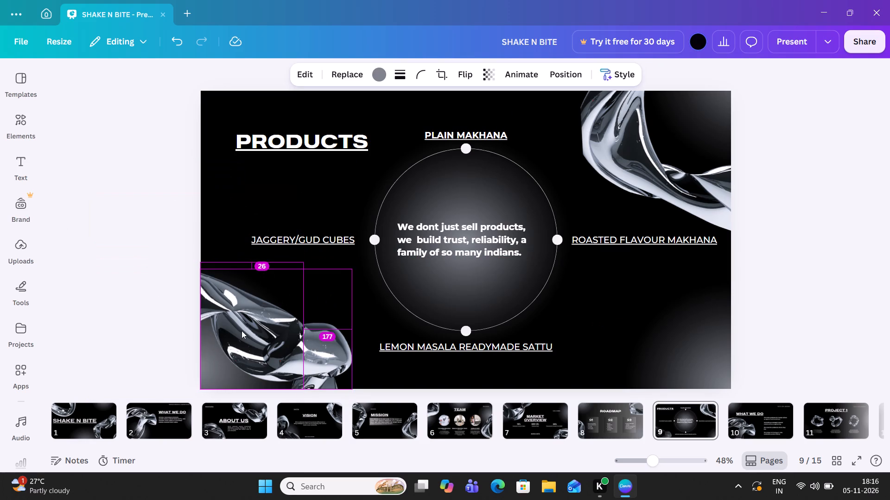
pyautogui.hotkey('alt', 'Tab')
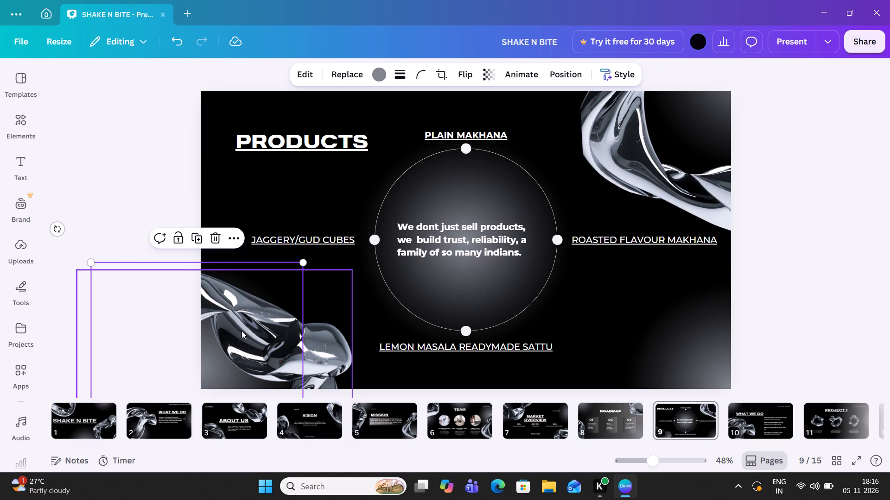
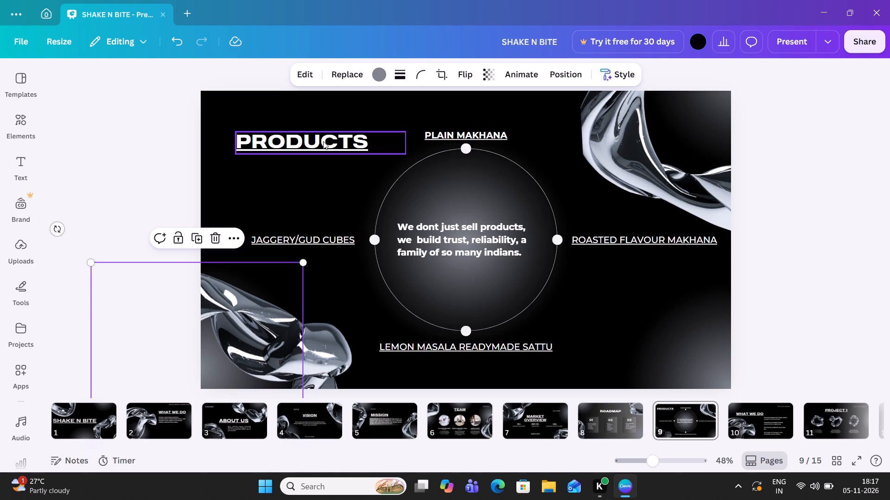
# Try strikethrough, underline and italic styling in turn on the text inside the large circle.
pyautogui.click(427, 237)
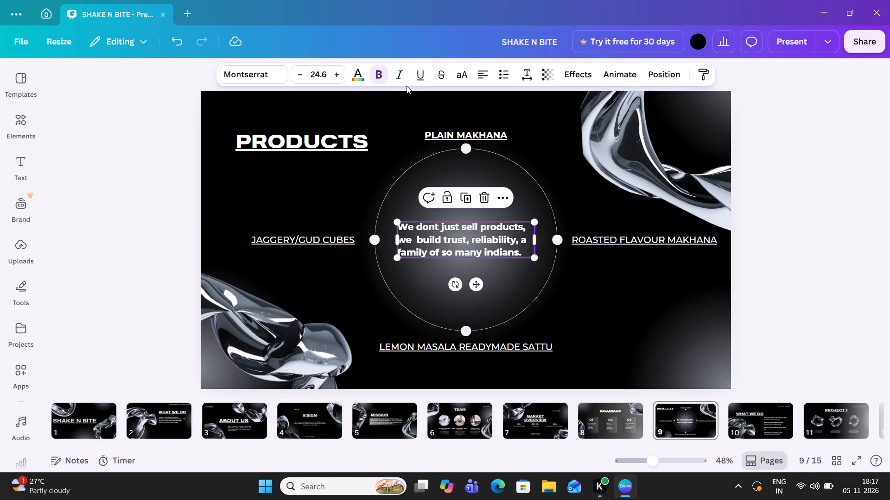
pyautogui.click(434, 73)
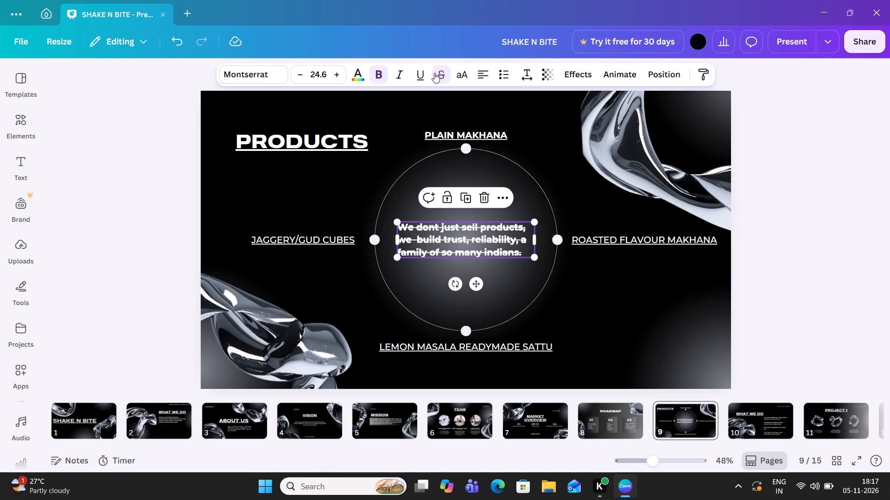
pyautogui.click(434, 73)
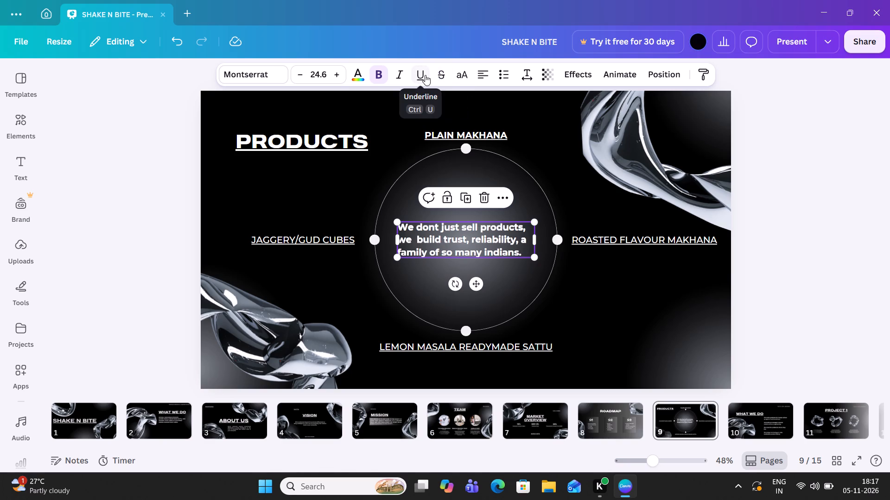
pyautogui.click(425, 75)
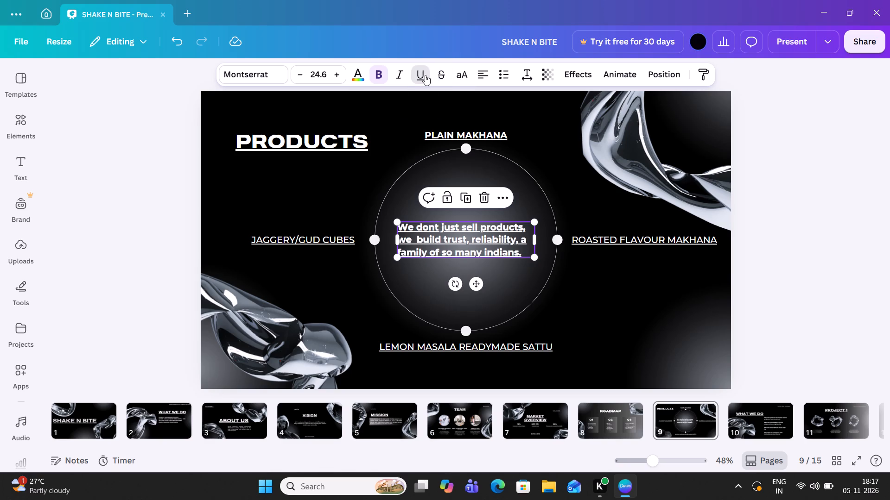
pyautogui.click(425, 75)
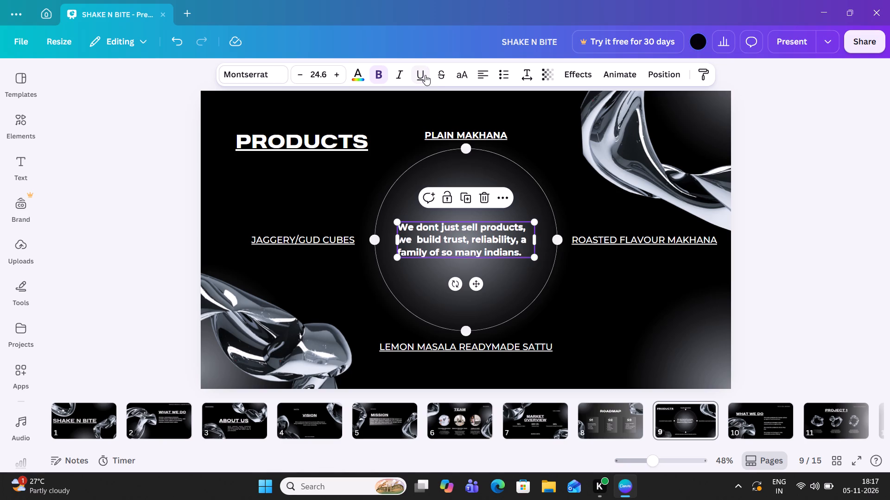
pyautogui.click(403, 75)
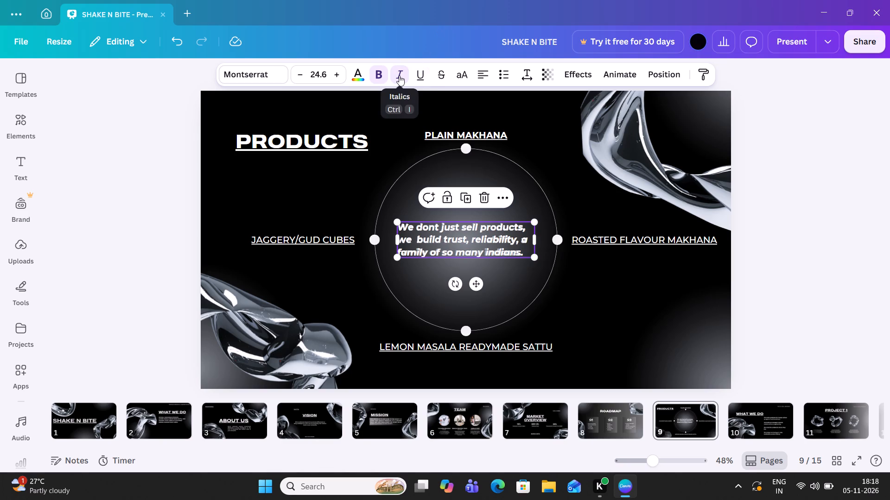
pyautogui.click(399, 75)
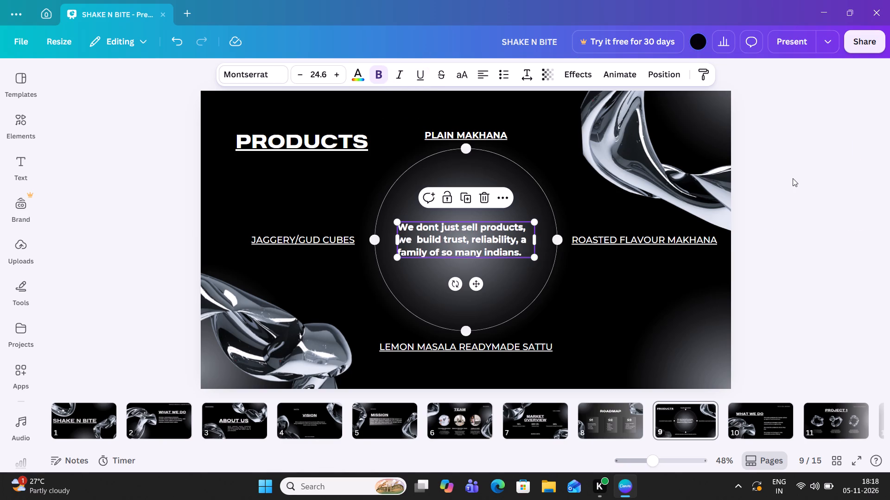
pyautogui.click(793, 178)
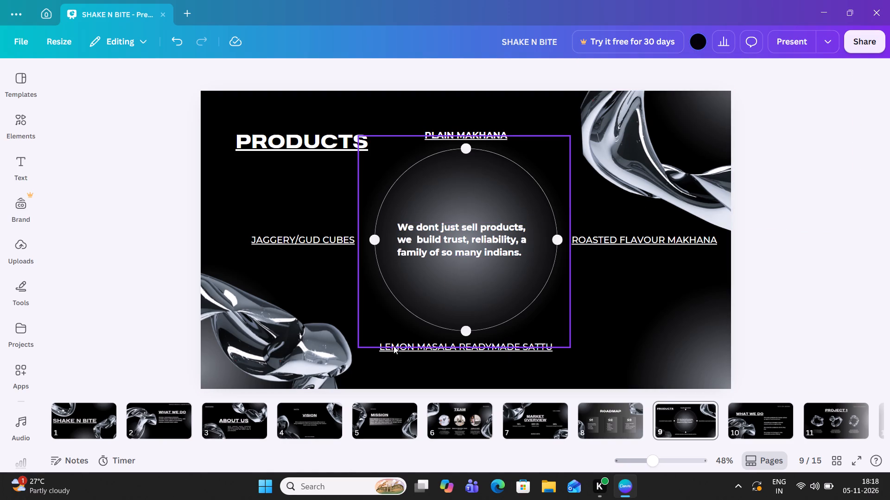
# Move the glass shape in the slide's lower-left corner up and slightly right, to just below JAGGERY/GUD CUBES.
pyautogui.click(228, 376)
pyautogui.moveTo(228, 376); pyautogui.dragTo(228, 375)
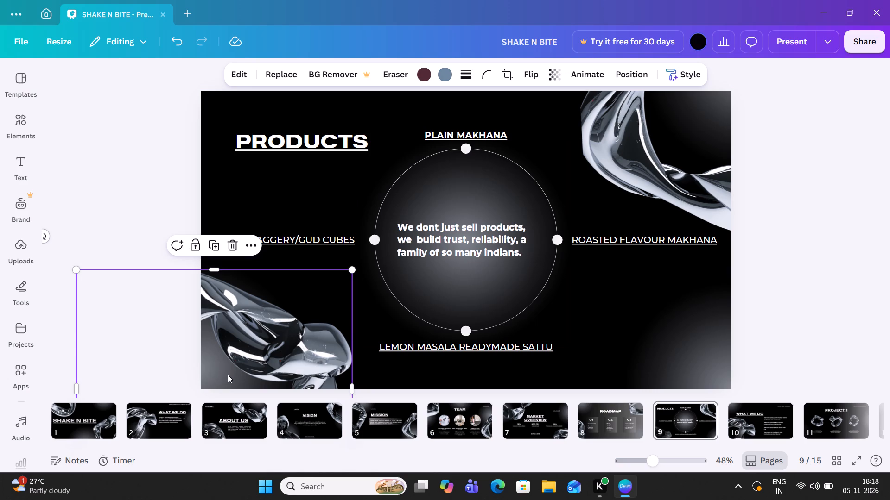
pyautogui.moveTo(228, 375); pyautogui.dragTo(241, 344)
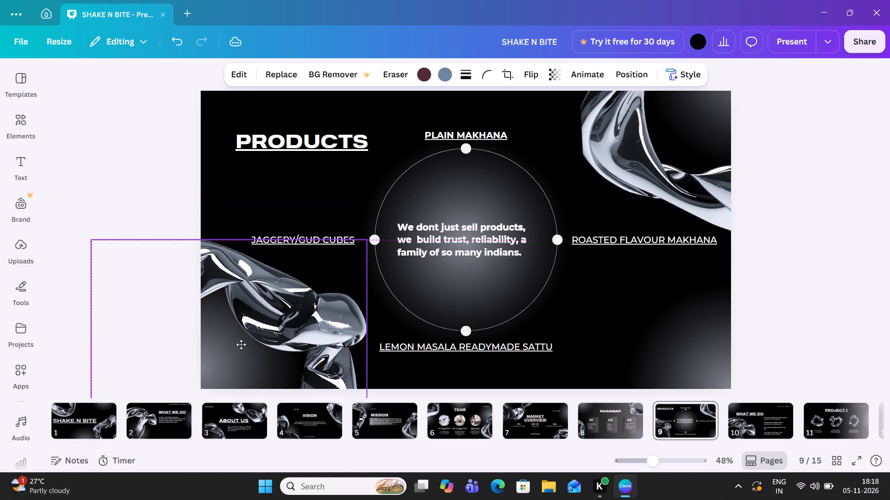
pyautogui.moveTo(241, 344); pyautogui.dragTo(242, 344)
pyautogui.click(103, 301)
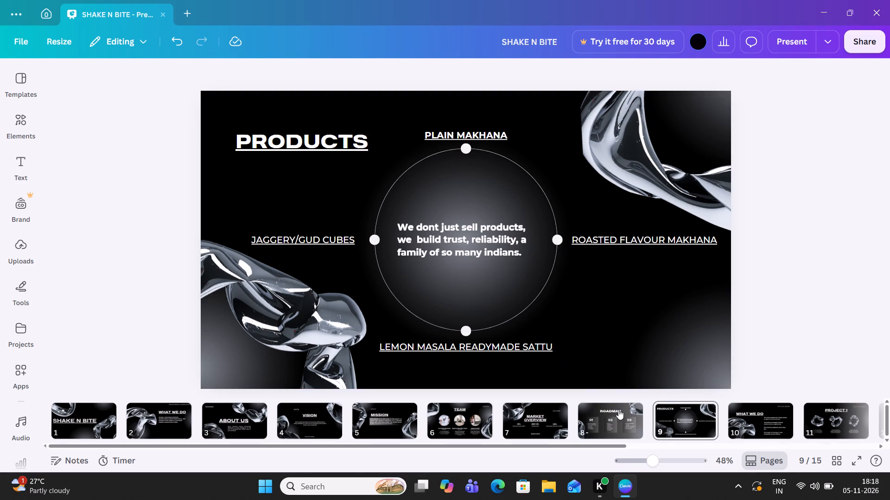
# On slide 10, move the WHAT WE DO heading slightly up and to the right, keeping it above the body text.
pyautogui.click(745, 424)
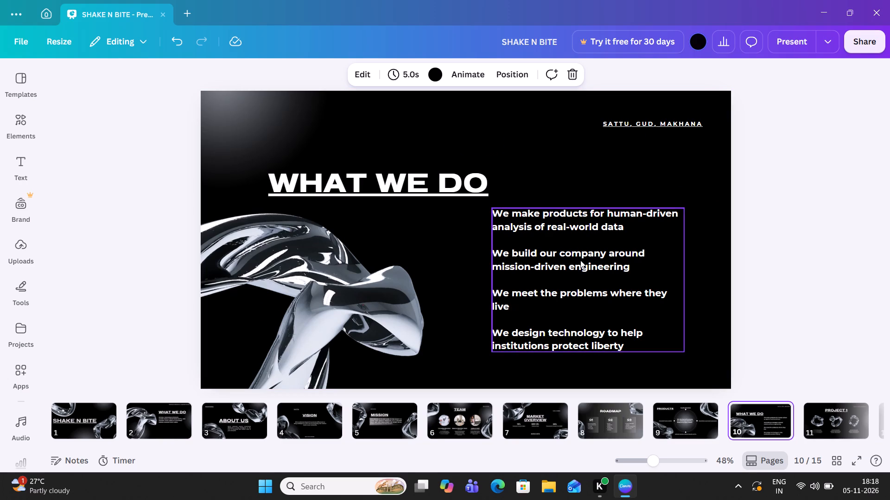
pyautogui.click(446, 175)
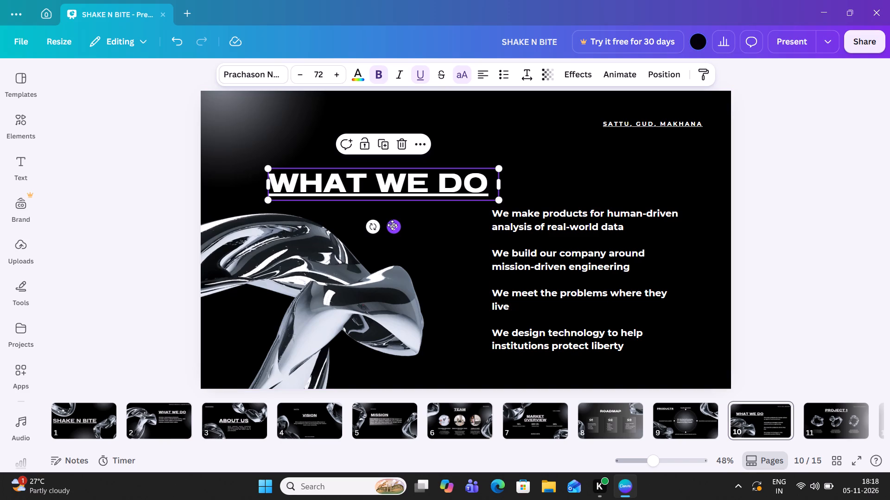
pyautogui.moveTo(392, 225); pyautogui.dragTo(403, 198)
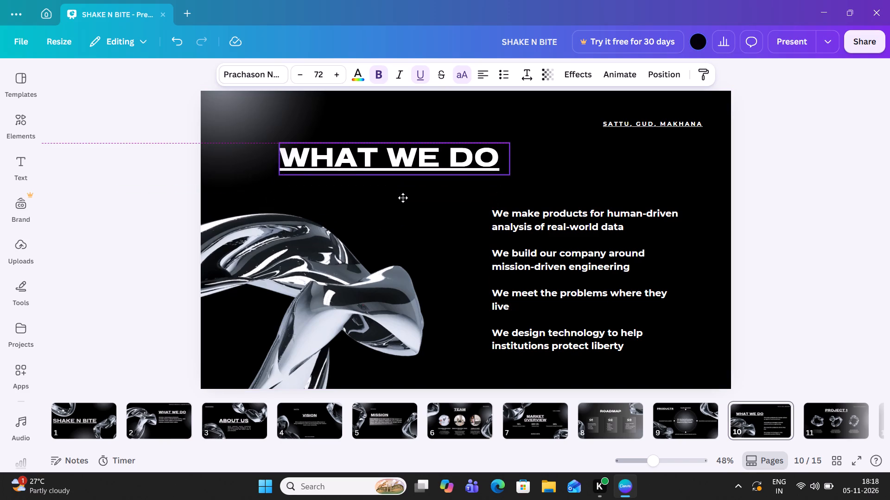
pyautogui.moveTo(403, 198); pyautogui.dragTo(426, 203)
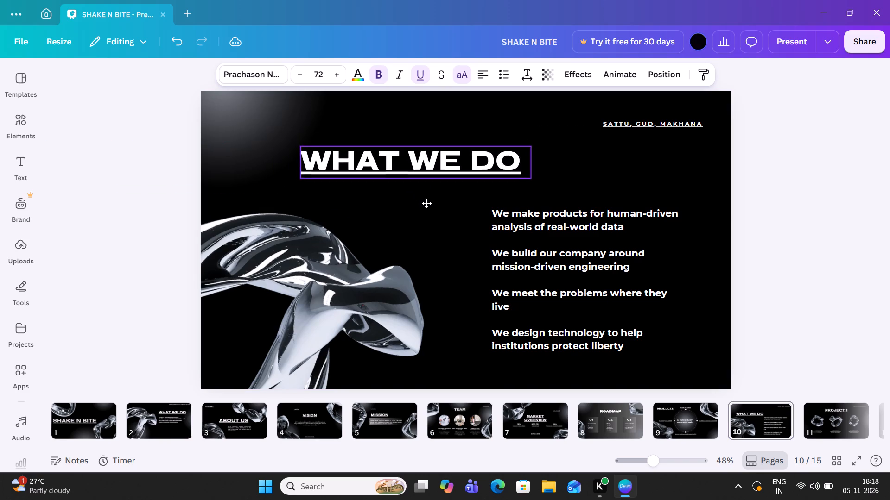
pyautogui.moveTo(426, 203); pyautogui.dragTo(428, 206)
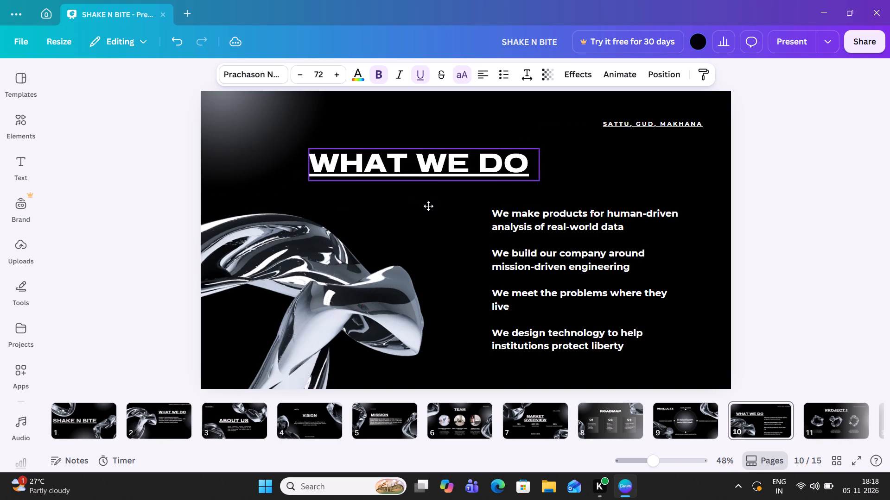
pyautogui.moveTo(428, 206); pyautogui.dragTo(426, 207)
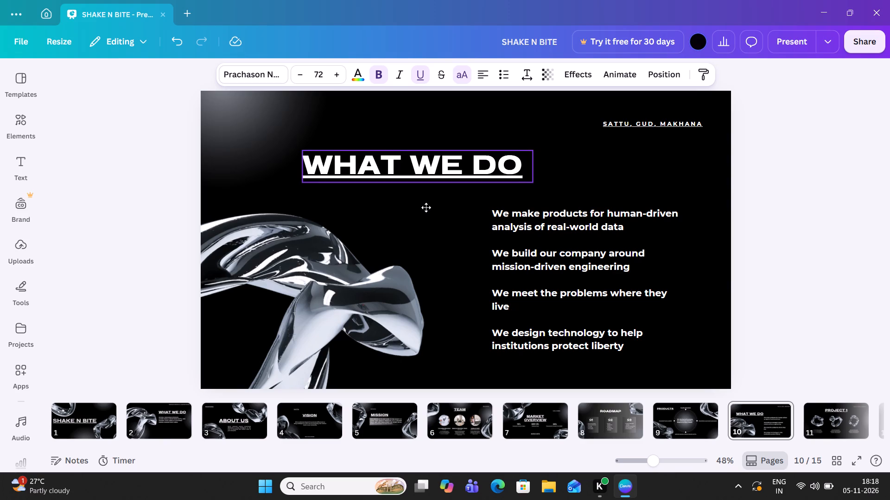
pyautogui.moveTo(426, 207); pyautogui.dragTo(424, 303)
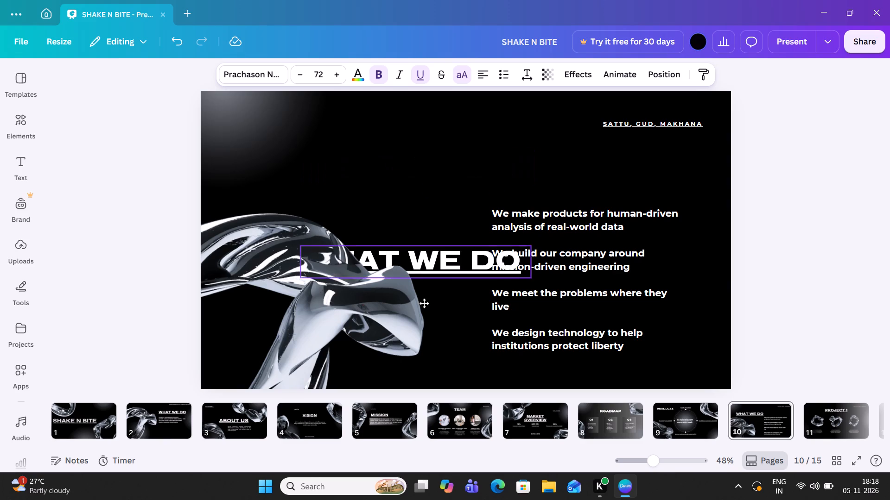
pyautogui.moveTo(424, 303); pyautogui.dragTo(431, 212)
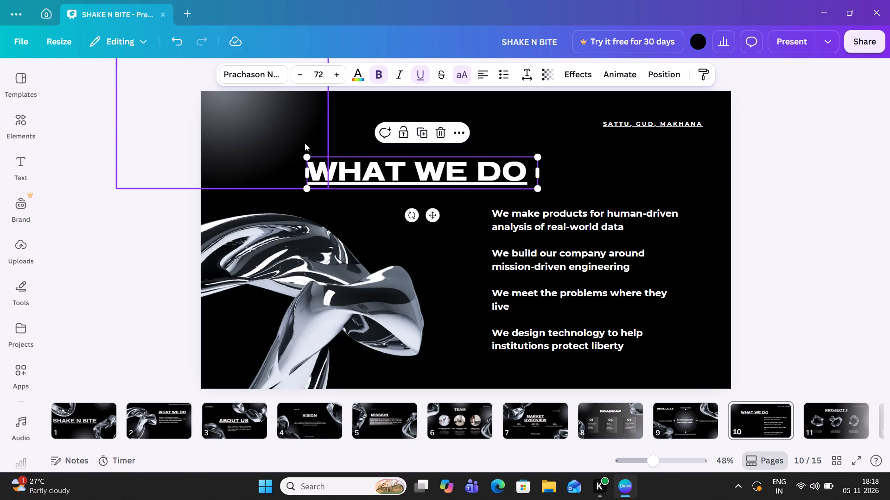
# Duplicate the grey glow in slide 10's upper-left corner and place the copy in the lower-left corner around the glass shape.
pyautogui.click(256, 129)
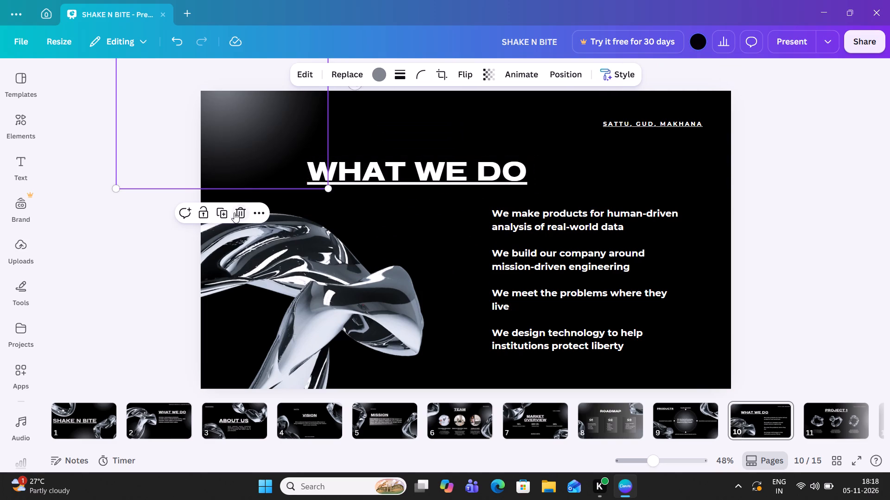
pyautogui.click(228, 209)
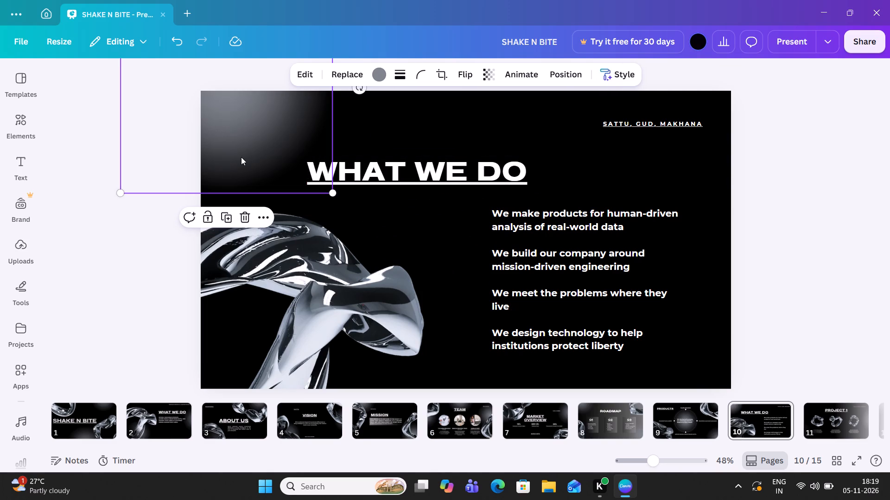
pyautogui.moveTo(241, 157); pyautogui.dragTo(227, 346)
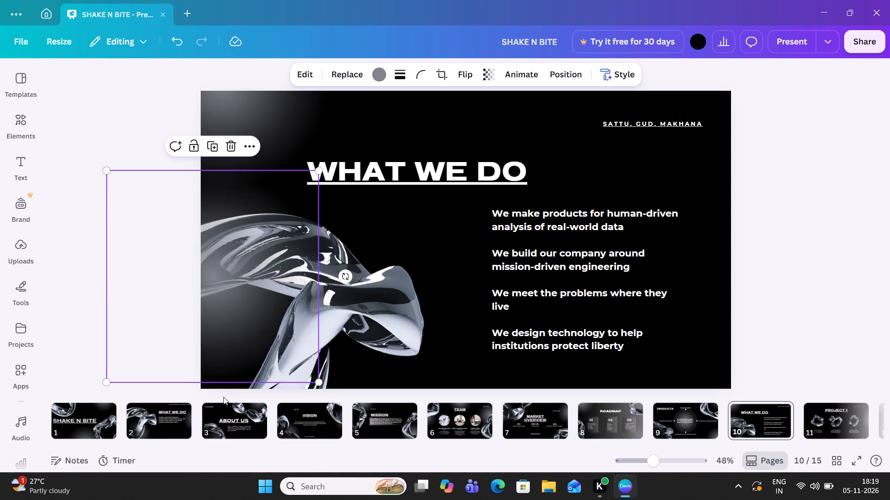
pyautogui.moveTo(225, 354); pyautogui.dragTo(225, 391)
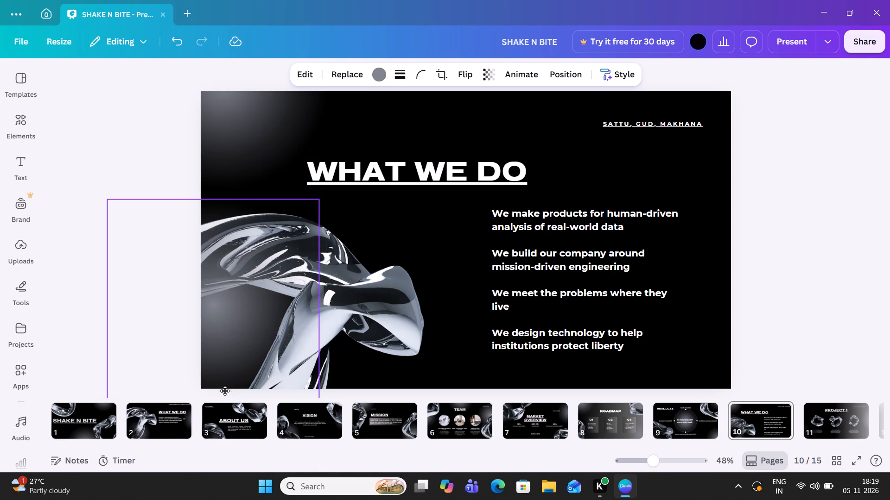
pyautogui.moveTo(225, 391); pyautogui.dragTo(210, 374)
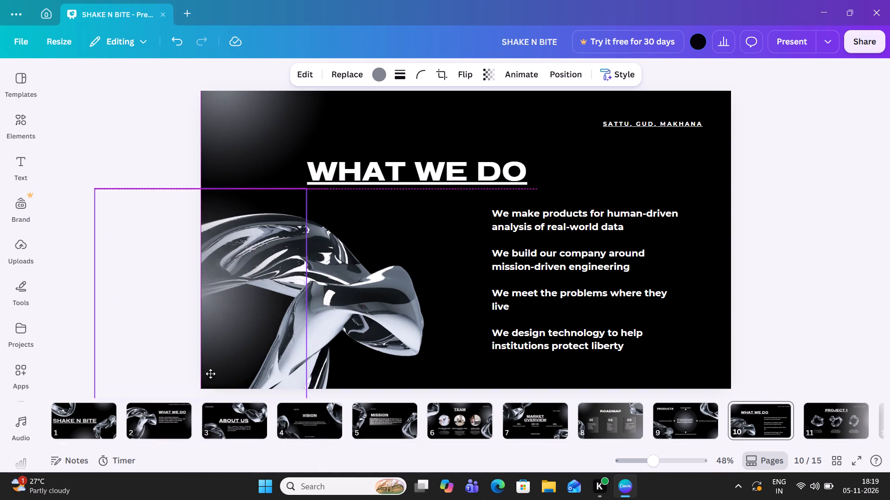
pyautogui.moveTo(210, 374); pyautogui.dragTo(208, 388)
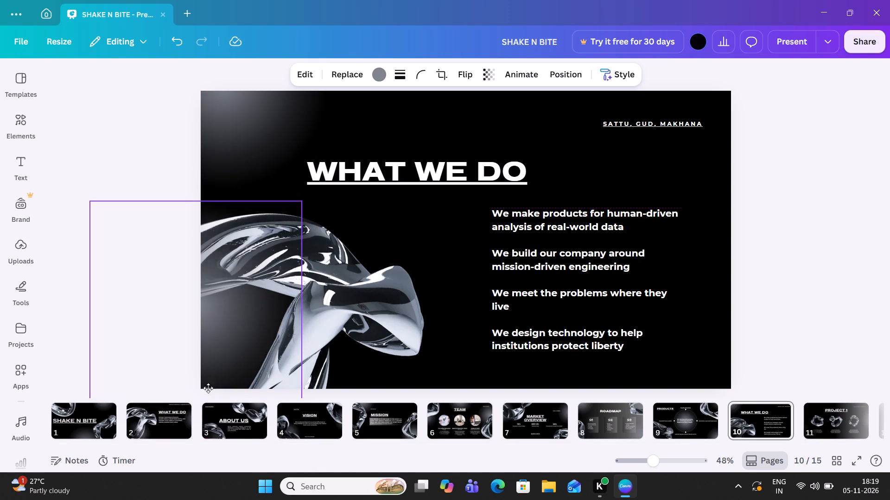
pyautogui.moveTo(208, 388); pyautogui.dragTo(206, 398)
pyautogui.moveTo(213, 350); pyautogui.dragTo(197, 373)
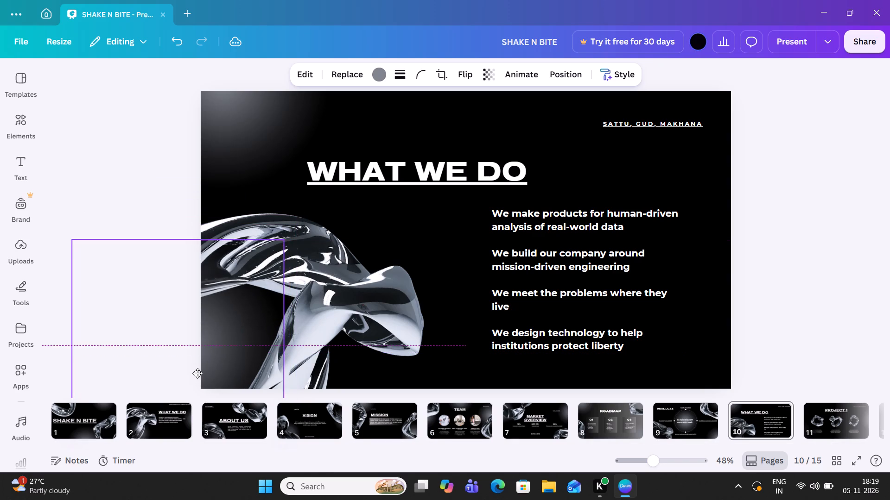
pyautogui.moveTo(197, 373); pyautogui.dragTo(197, 371)
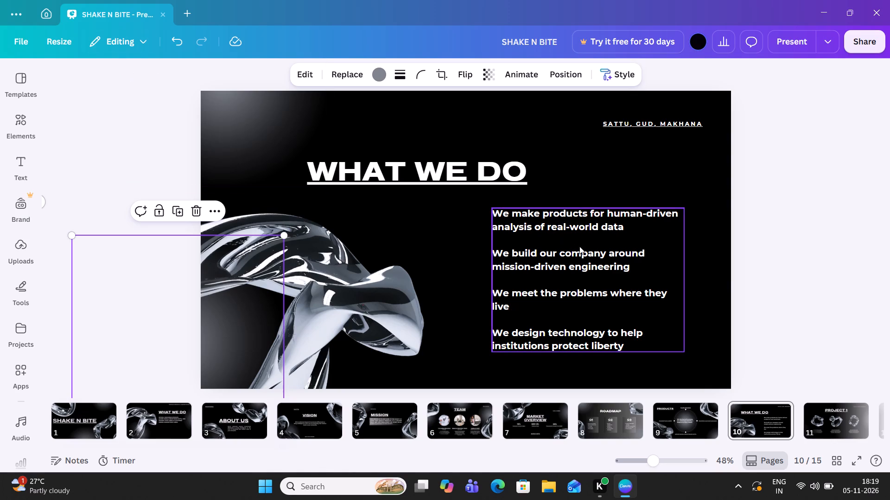
# In slide 10's first body paragraph, replace "for human-driven" with "which are good and are a substitute to bad unhealthy food,".
pyautogui.doubleClick(661, 212)
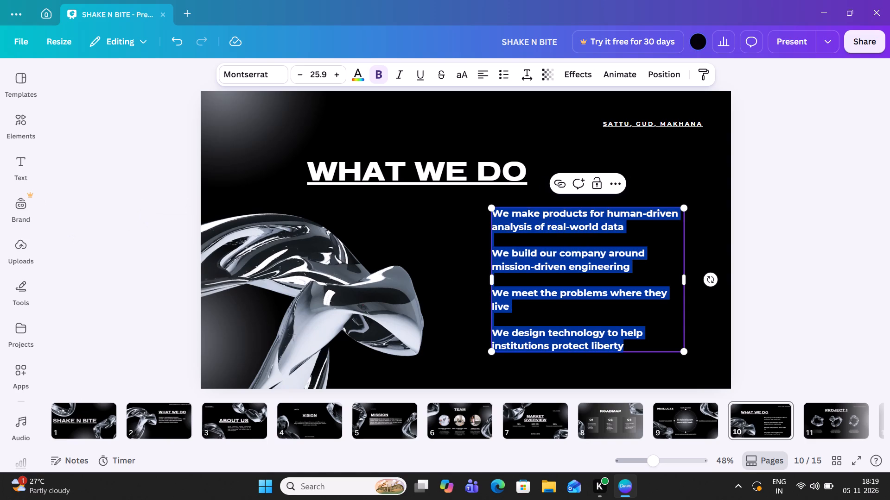
pyautogui.click(675, 215)
pyautogui.click(679, 214)
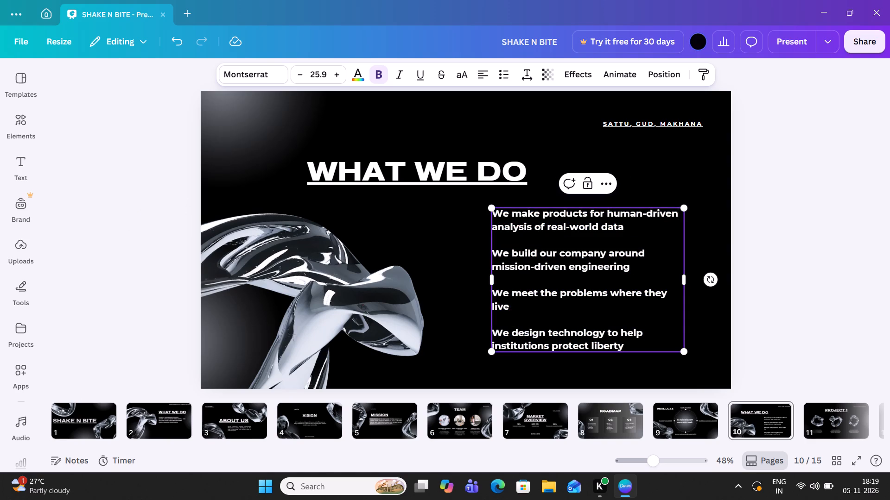
pyautogui.press('BackSpace')
pyautogui.press('BackSpace')
pyautogui.press('BackSpace')
pyautogui.press('BackSpace')
pyautogui.press('BackSpace')
pyautogui.press('BackSpace')
pyautogui.press('BackSpace')
pyautogui.press('BackSpace')
pyautogui.press('BackSpace')
pyautogui.press('BackSpace')
pyautogui.press('BackSpace')
pyautogui.press('BackSpace')
pyautogui.press('BackSpace')
pyautogui.press('BackSpace')
pyautogui.press('BackSpace')
pyautogui.press('BackSpace')
pyautogui.press('BackSpace')
pyautogui.press('BackSpace')
pyautogui.press('BackSpace')
pyautogui.press('BackSpace')
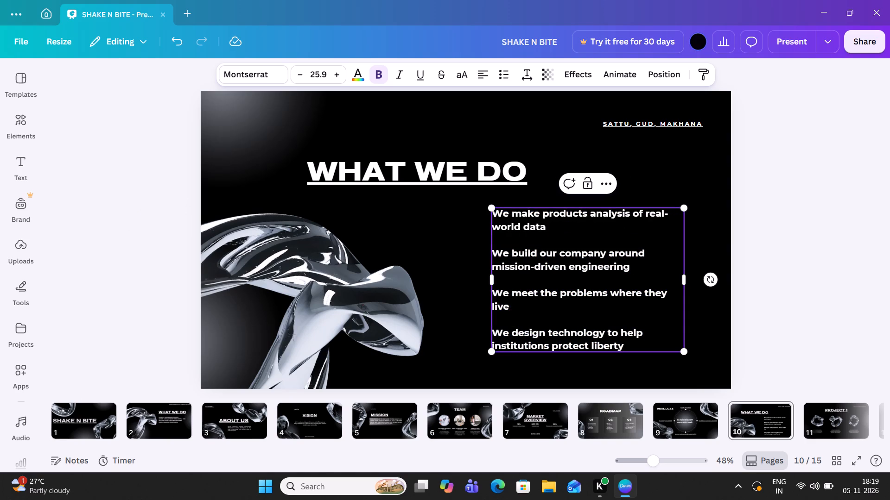
pyautogui.press('space')
pyautogui.write('which are good and he')
pyautogui.press('BackSpace')
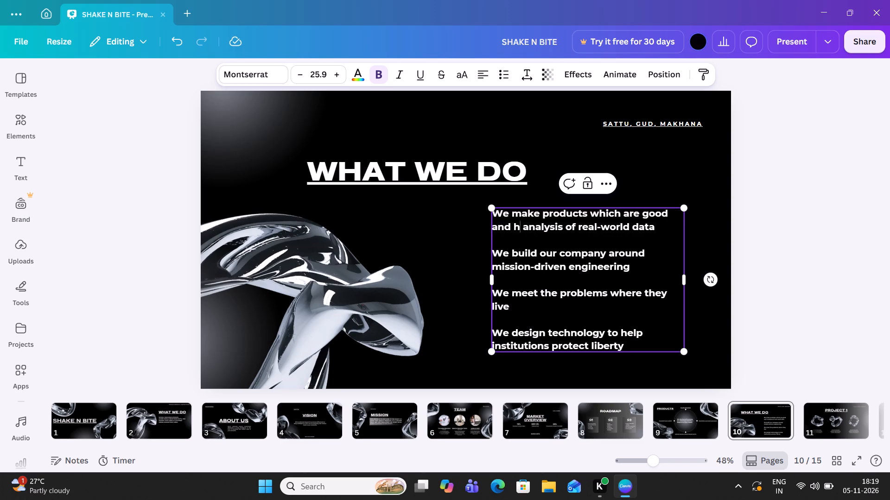
pyautogui.press('BackSpace')
pyautogui.write('are a substitute')
pyautogui.press('space')
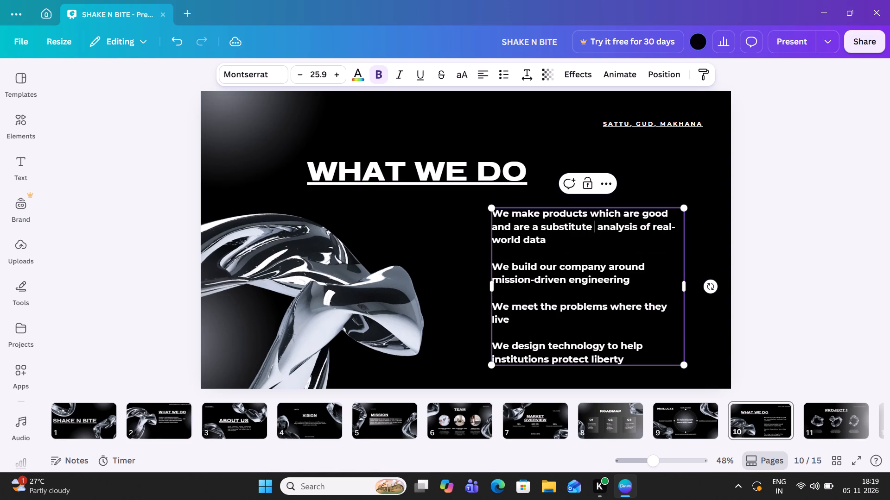
pyautogui.write('tom')
pyautogui.press('BackSpace')
pyautogui.press('space')
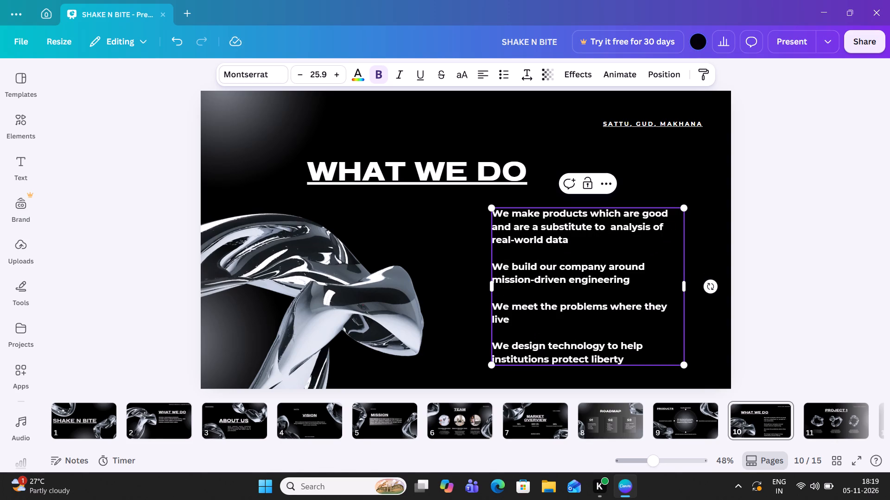
pyautogui.write('bad')
pyautogui.press('space')
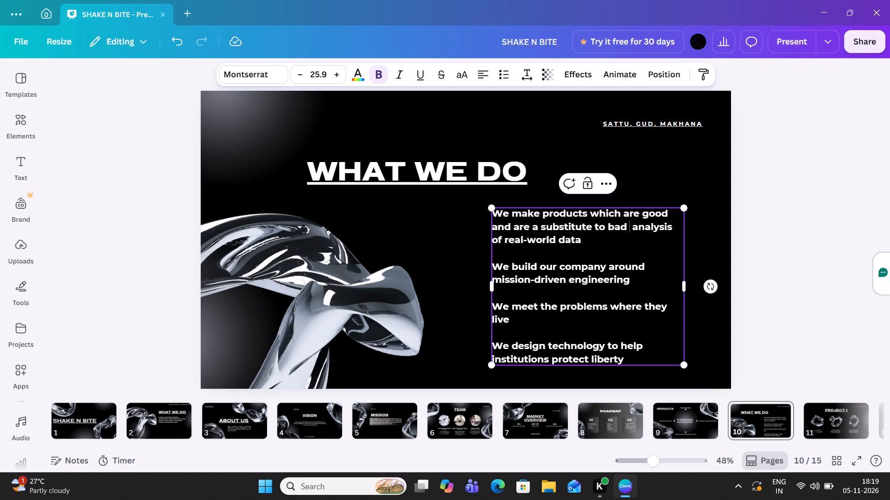
pyautogui.write('unhealthy doo')
pyautogui.press('BackSpace')
pyautogui.press('BackSpace')
pyautogui.press('BackSpace')
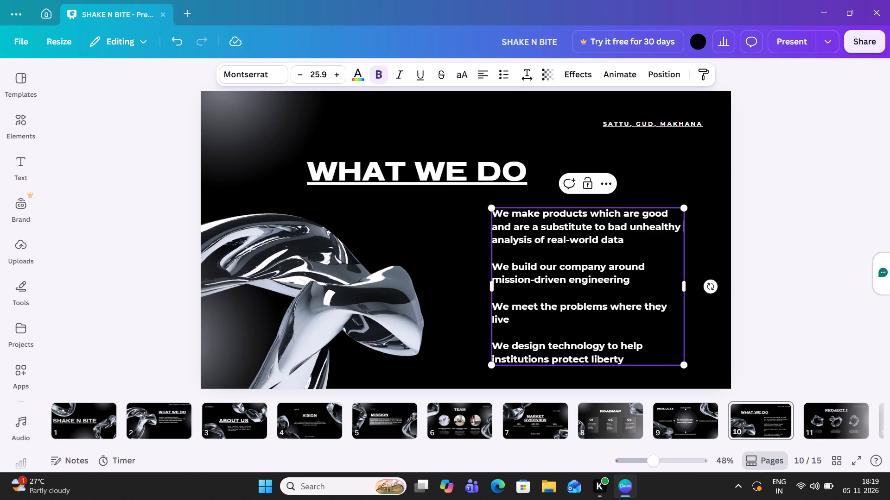
pyautogui.write('food')
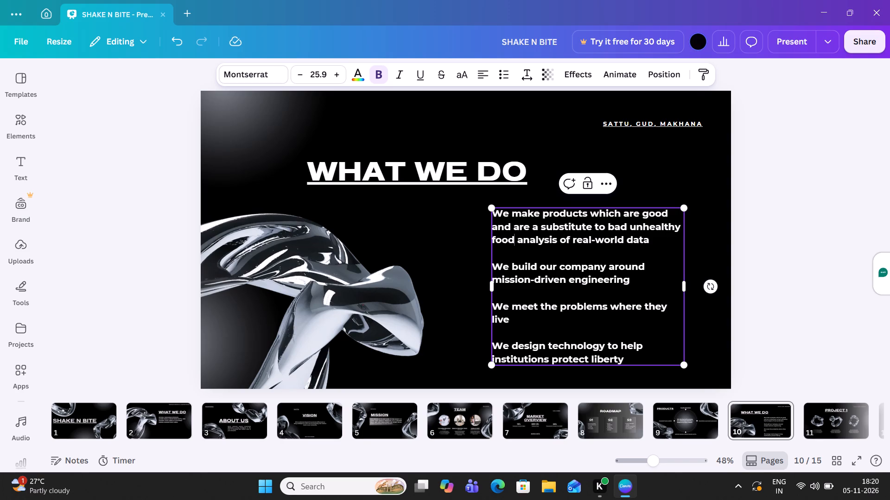
pyautogui.press(',')
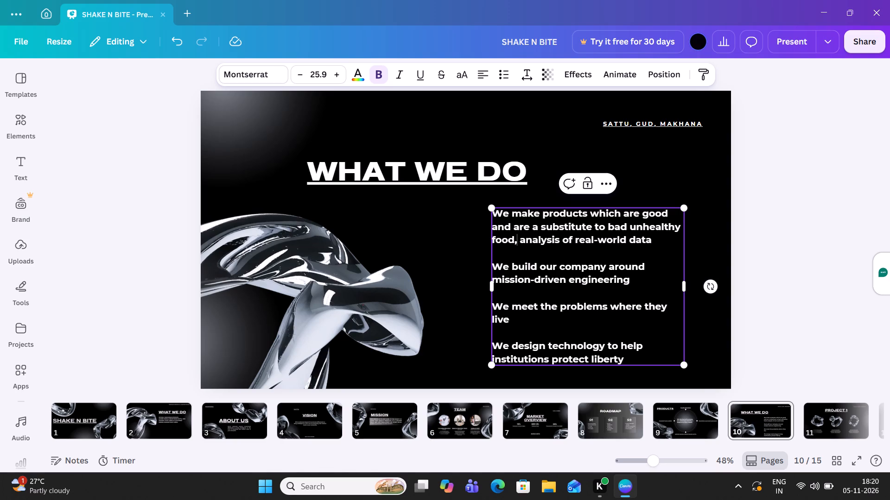
# Replace "analysis of real-world data" at the end of the first paragraph with "like makhana WHICH IS A SUPERFOOD.".
pyautogui.press('Right')
pyautogui.press('Right')
pyautogui.press('Right')
pyautogui.press('Right')
pyautogui.press('Right')
pyautogui.press('Right')
pyautogui.press('Right')
pyautogui.press('Right')
pyautogui.press('Right')
pyautogui.press('Right')
pyautogui.press('Right')
pyautogui.press('Right')
pyautogui.press('Right')
pyautogui.press('Right')
pyautogui.press('Right')
pyautogui.press('Right')
pyautogui.press('Right')
pyautogui.press('Right')
pyautogui.press('Right')
pyautogui.press('Right')
pyautogui.press('Right')
pyautogui.press('Right')
pyautogui.press('Right')
pyautogui.press('Right')
pyautogui.press('Right')
pyautogui.press('Right')
pyautogui.press('Right')
pyautogui.press('Right')
pyautogui.press('Right')
pyautogui.press('Right')
pyautogui.press('Right')
pyautogui.press('Right')
pyautogui.press('Right')
pyautogui.press('Right')
pyautogui.press('Right')
pyautogui.press('BackSpace')
pyautogui.press('BackSpace')
pyautogui.press('BackSpace')
pyautogui.press('BackSpace')
pyautogui.press('BackSpace')
pyautogui.press('BackSpace')
pyautogui.press('BackSpace')
pyautogui.press('BackSpace')
pyautogui.press('BackSpace')
pyautogui.press('BackSpace')
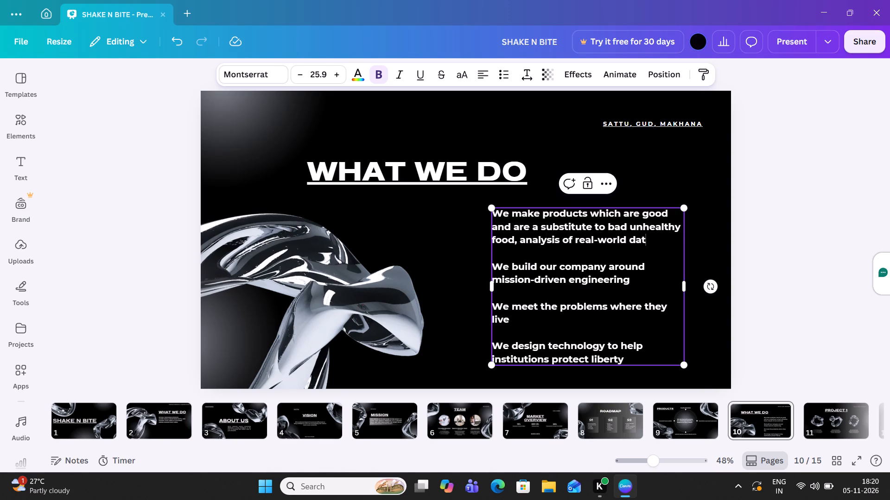
pyautogui.press('BackSpace')
pyautogui.press('BackSpace')
pyautogui.press('BackSpace')
pyautogui.press('BackSpace')
pyautogui.press('BackSpace')
pyautogui.press('BackSpace')
pyautogui.press('BackSpace')
pyautogui.press('BackSpace')
pyautogui.press('BackSpace')
pyautogui.press('BackSpace')
pyautogui.press('BackSpace')
pyautogui.press('BackSpace')
pyautogui.press('BackSpace')
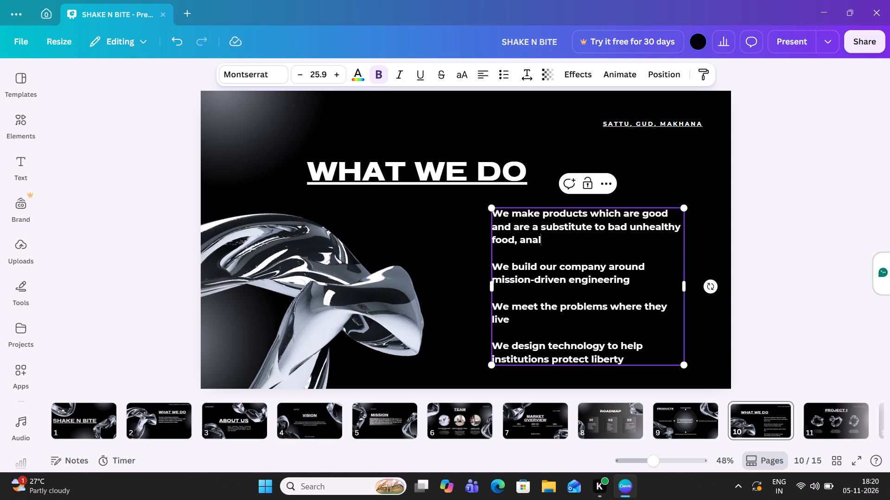
pyautogui.press('BackSpace')
pyautogui.press('BackSpace')
pyautogui.press('BackSpace')
pyautogui.press('BackSpace')
pyautogui.write('like makhana')
pyautogui.press('space')
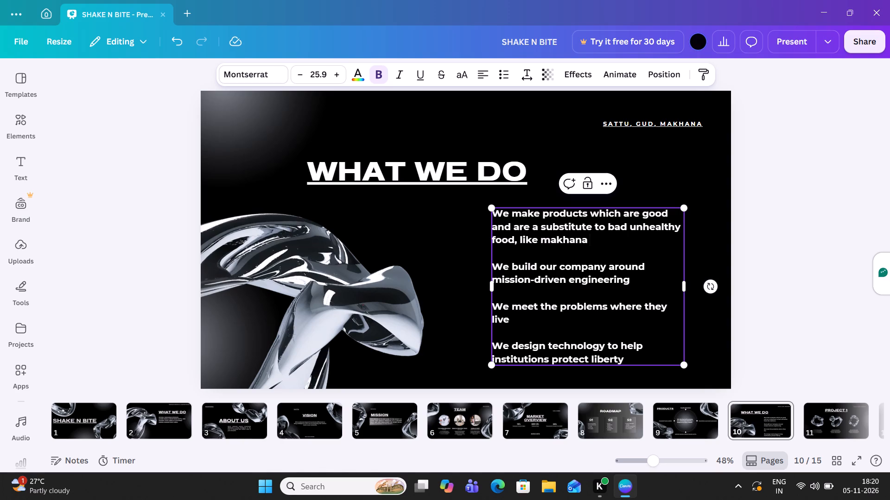
pyautogui.write('WHICH IS A SI')
pyautogui.press('BackSpace')
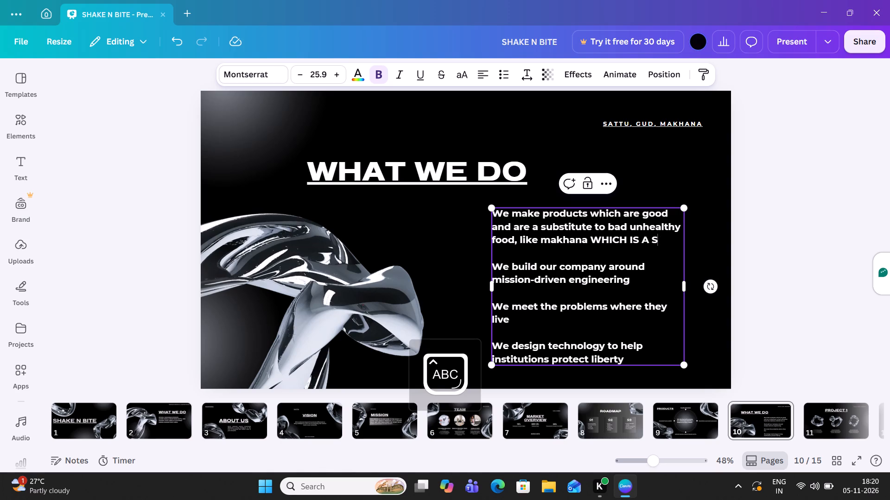
pyautogui.write('UPERFOOD.')
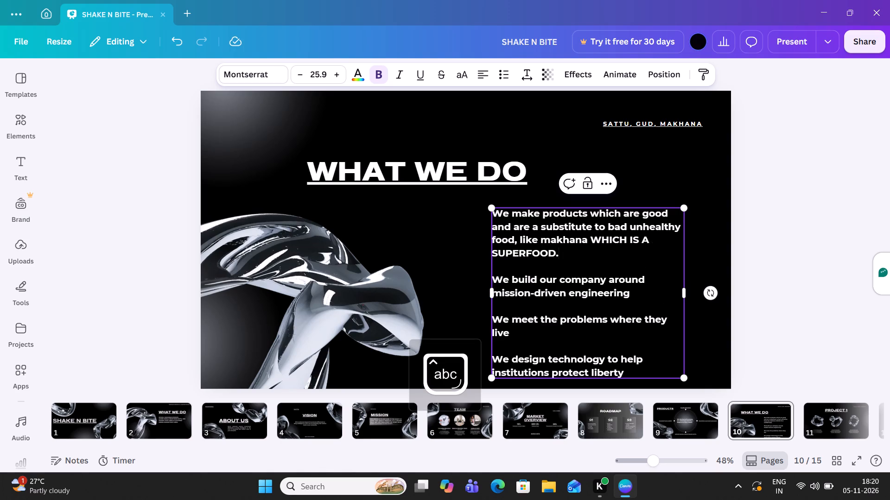
# Replace the second body paragraph with "Sattu which is a product full of protein, and one of the most natural and pure type of plant protein.".
pyautogui.click(623, 295)
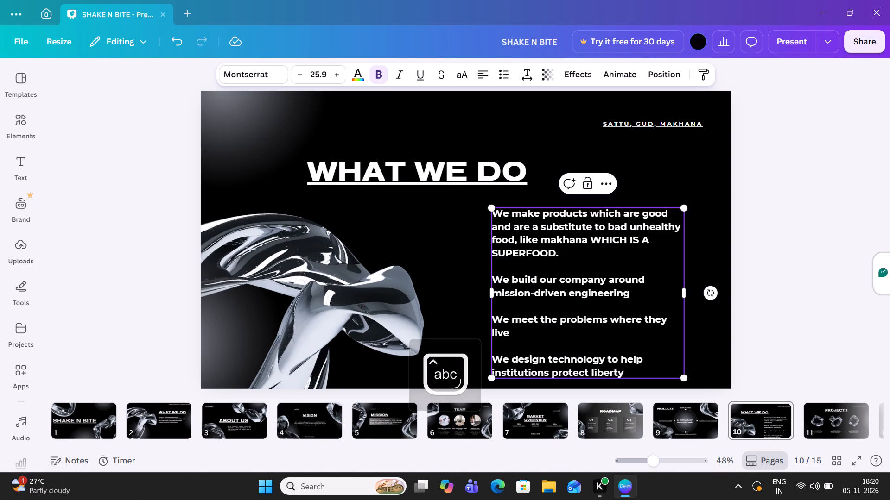
pyautogui.click(629, 291)
pyautogui.moveTo(629, 291); pyautogui.dragTo(601, 288)
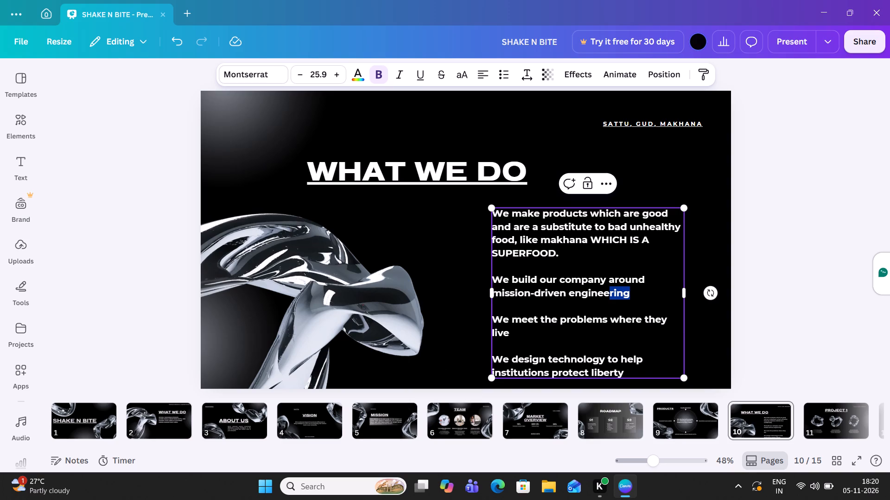
pyautogui.moveTo(601, 288); pyautogui.dragTo(496, 279)
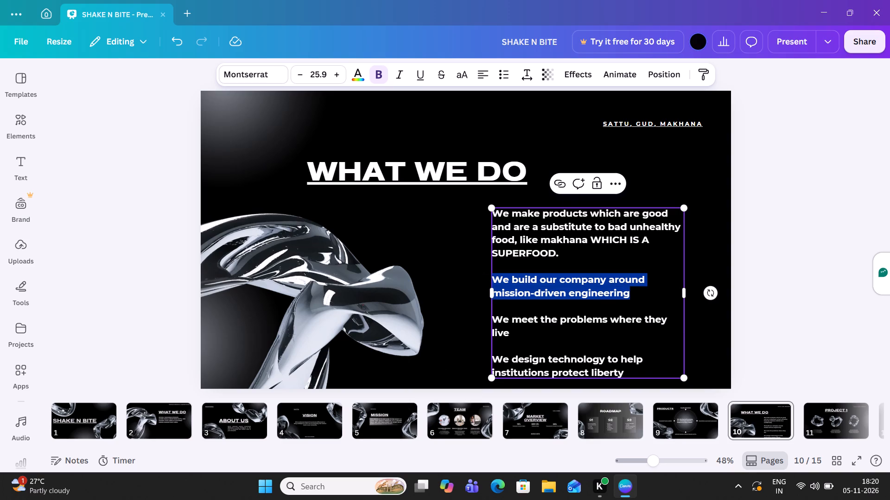
pyautogui.press('BackSpace')
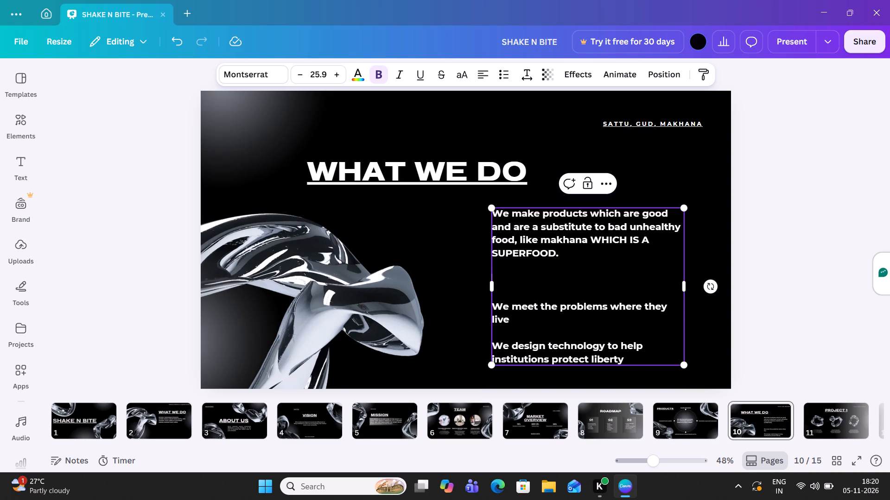
pyautogui.write('Sattu which is')
pyautogui.press('space')
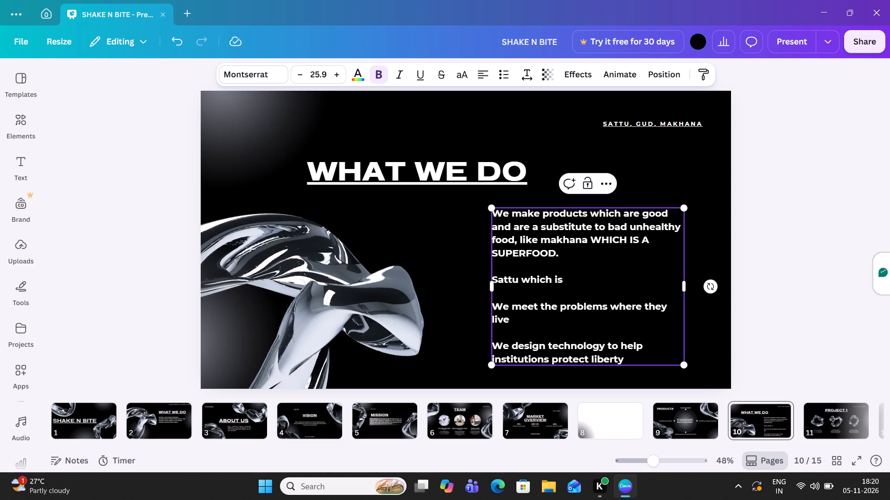
pyautogui.write('a product')
pyautogui.press('space')
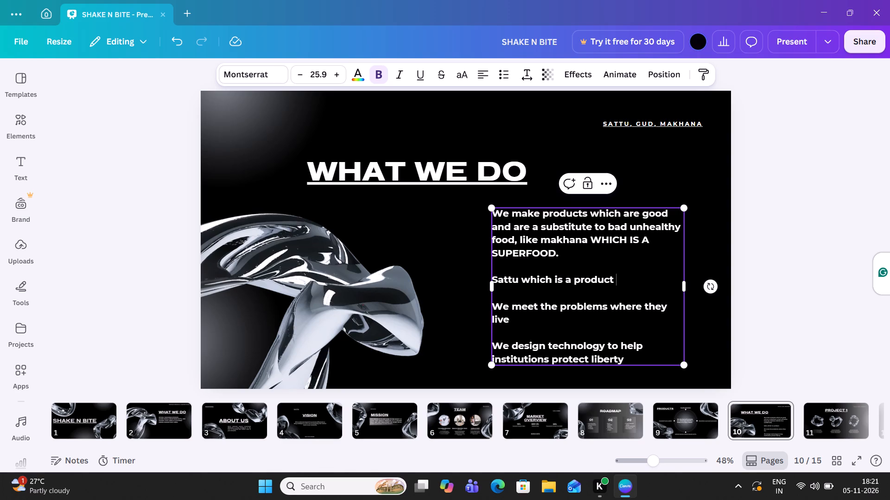
pyautogui.write('full of proteins')
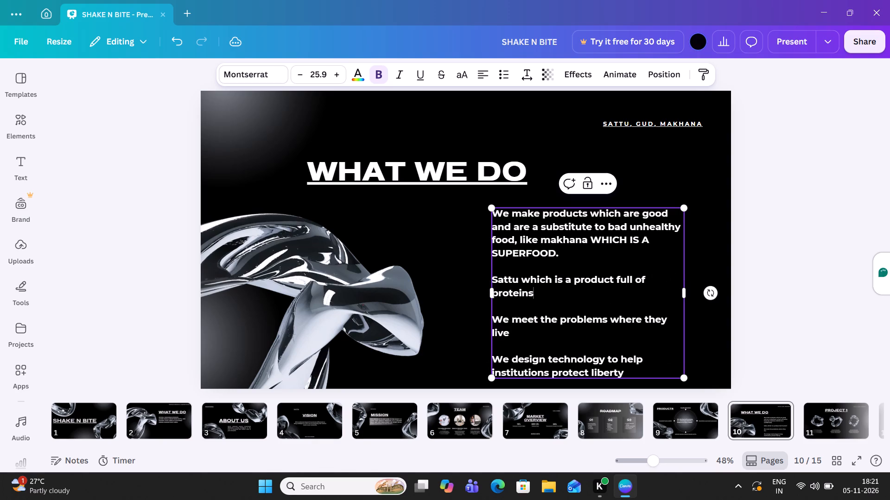
pyautogui.press('BackSpace')
pyautogui.write(', ad')
pyautogui.press('BackSpace')
pyautogui.write('nd one of the most na')
pyautogui.write('tural and pure type of pa')
pyautogui.press('BackSpace')
pyautogui.write('lant p')
pyautogui.write('rotein.')
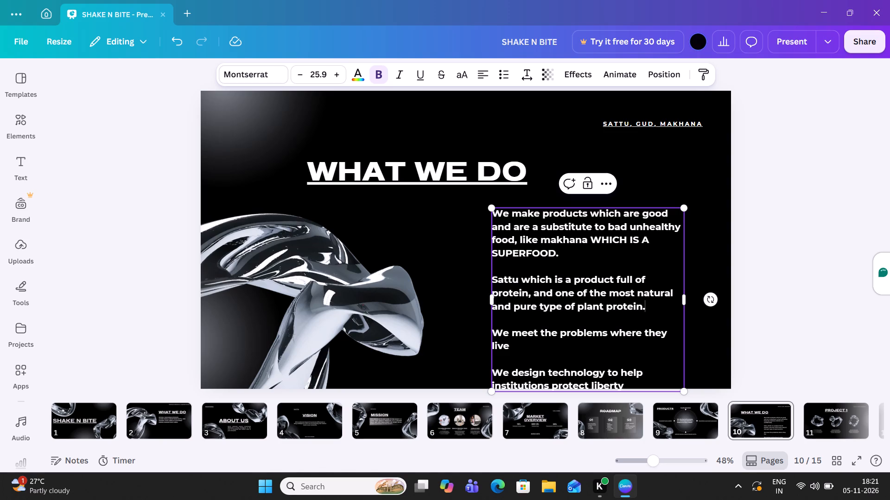
# Replace slide 10's third body paragraph with "Gud which is a healthier substitute of sugar and similar products.".
pyautogui.click(526, 348)
pyautogui.press('a')
pyautogui.moveTo(526, 348); pyautogui.dragTo(523, 345)
pyautogui.moveTo(523, 345); pyautogui.dragTo(502, 355)
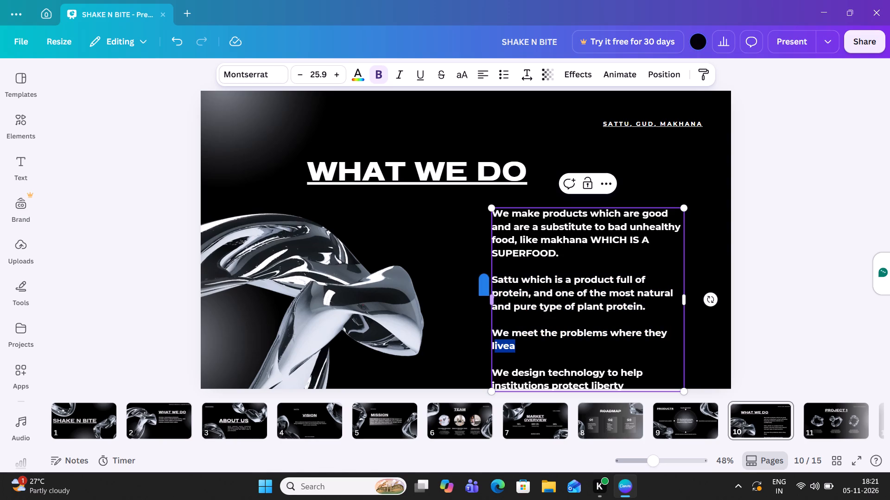
pyautogui.moveTo(502, 355); pyautogui.dragTo(495, 332)
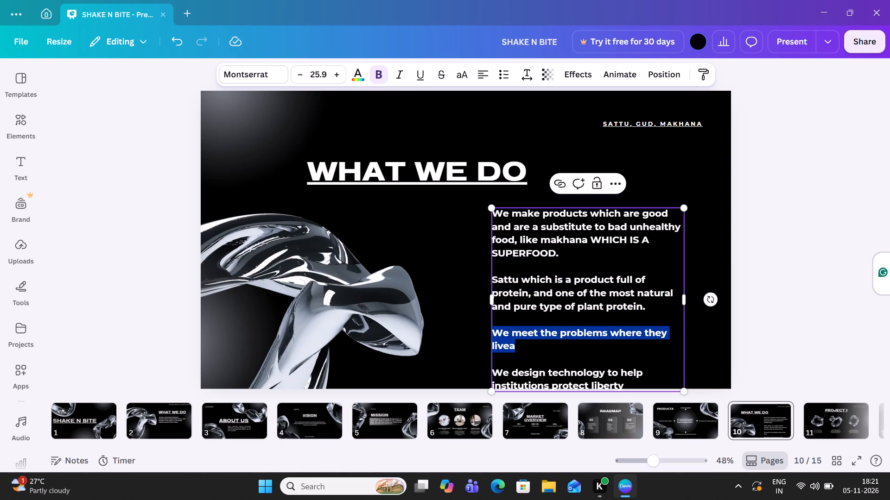
pyautogui.press('BackSpace')
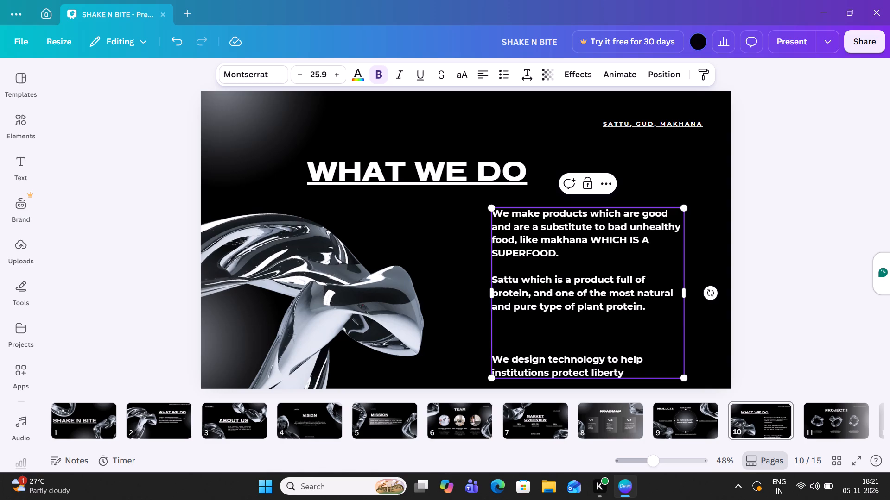
pyautogui.write('Gud')
pyautogui.press('space')
pyautogui.write('which is a healthier substitute')
pyautogui.press('space')
pyautogui.write('of sugar and its')
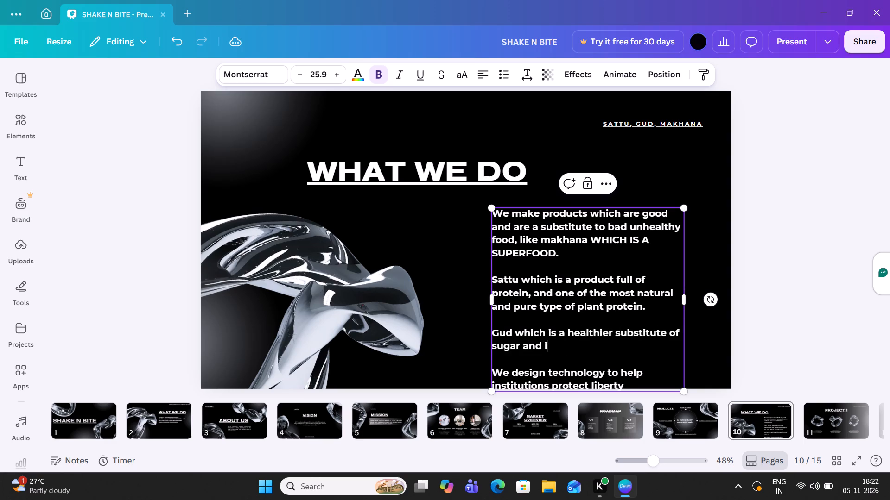
pyautogui.press('space')
pyautogui.press('space')
pyautogui.press('=')
pyautogui.press('BackSpace')
pyautogui.press('BackSpace')
pyautogui.press('BackSpace')
pyautogui.press('BackSpace')
pyautogui.press('BackSpace')
pyautogui.press('s')
pyautogui.press('BackSpace')
pyautogui.press('BackSpace')
pyautogui.write('similar produt')
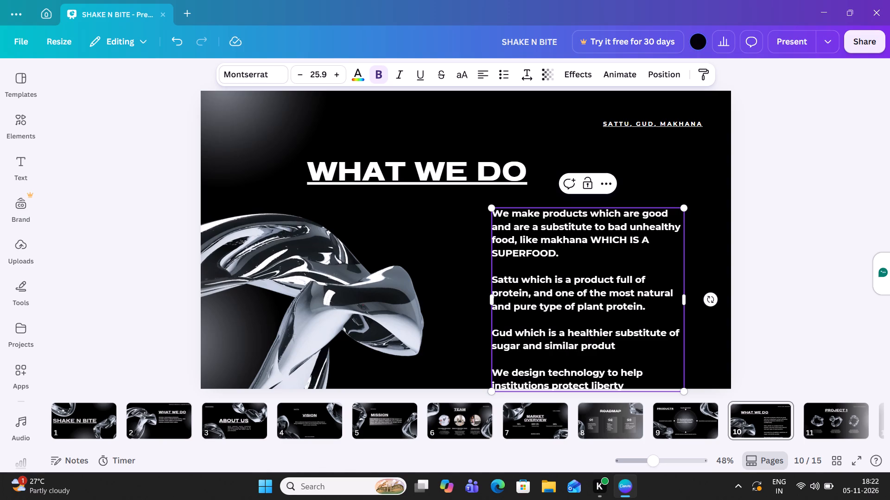
pyautogui.press('BackSpace')
pyautogui.write('cs')
pyautogui.press('BackSpace')
pyautogui.write('ts')
pyautogui.write('.')
pyautogui.press('space')
# Select the last body paragraph, "We design technology to help institutions protect liberty".
pyautogui.doubleClick(624, 385)
pyautogui.moveTo(624, 385); pyautogui.dragTo(624, 386)
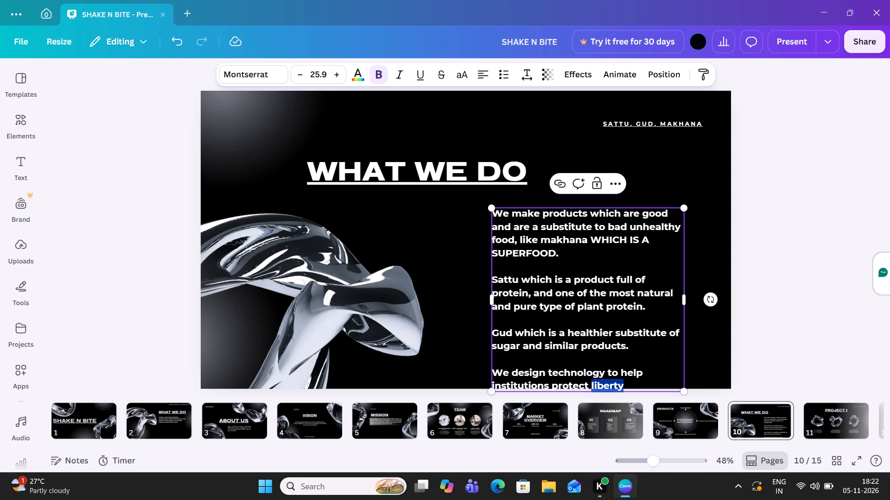
pyautogui.moveTo(624, 386); pyautogui.dragTo(539, 377)
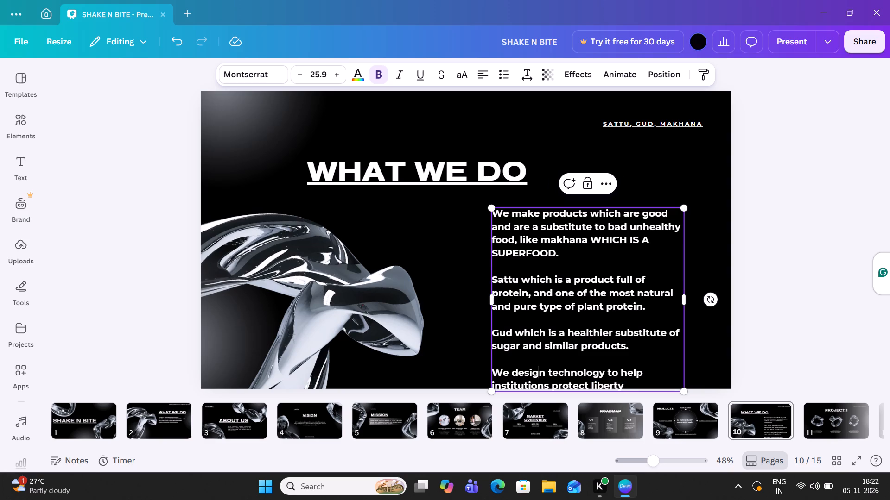
pyautogui.moveTo(629, 387); pyautogui.dragTo(490, 372)
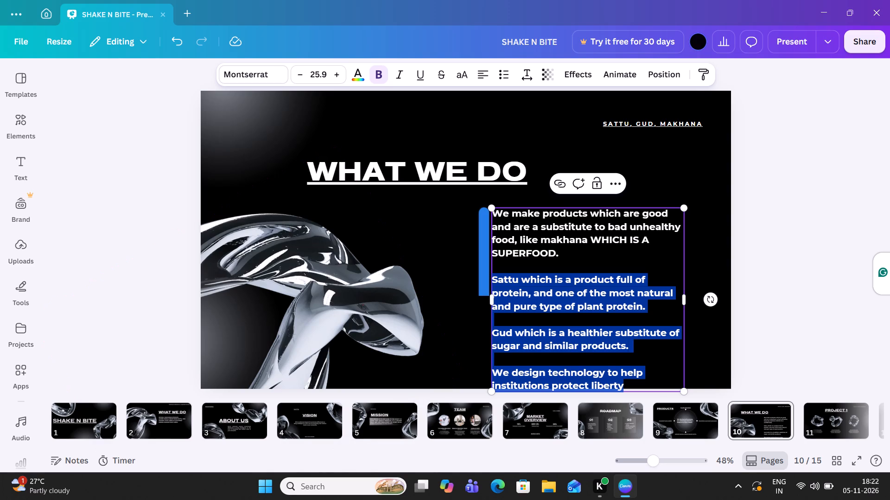
pyautogui.click(632, 388)
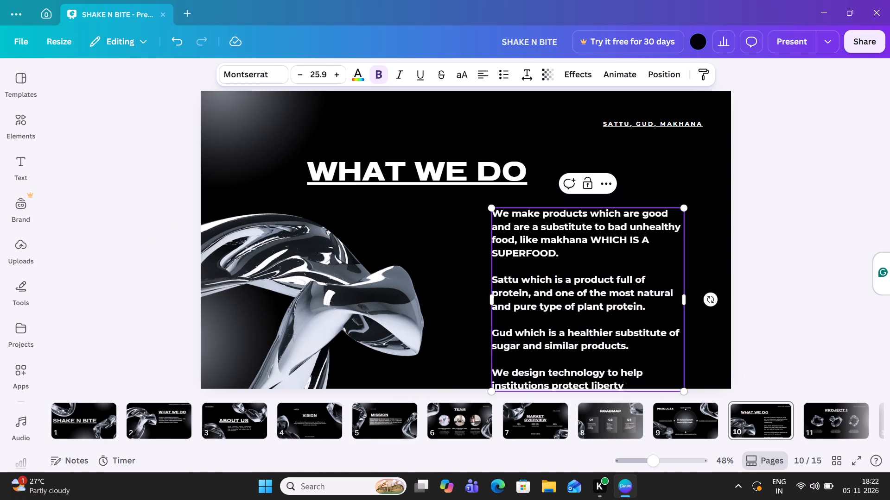
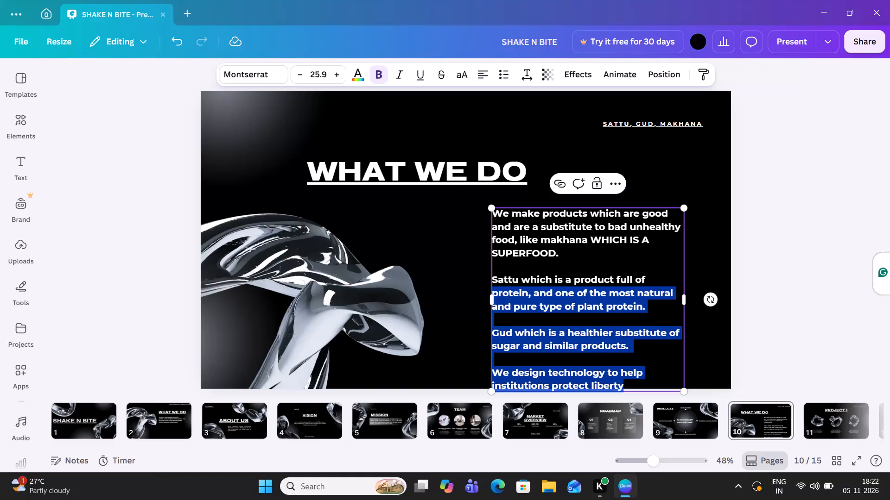
# Delete slide 10's last body paragraph, "We design technology to help institutions protect liberty".
pyautogui.click(538, 377)
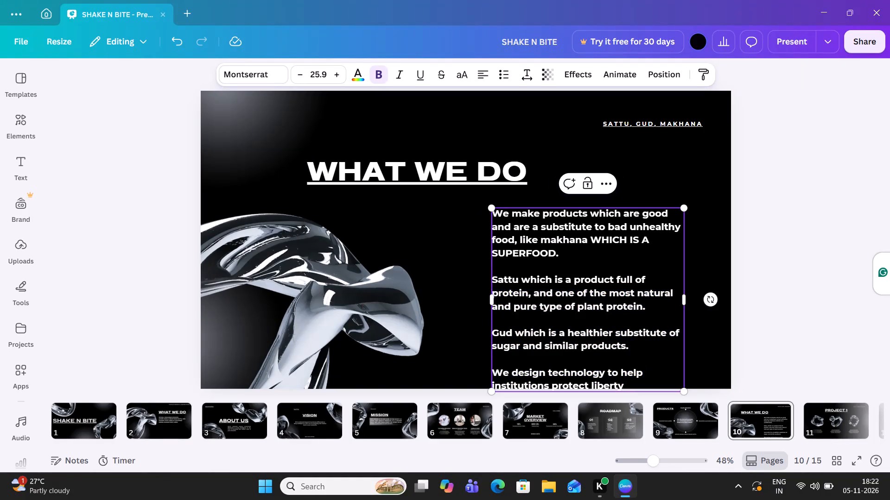
pyautogui.moveTo(631, 384); pyautogui.dragTo(517, 376)
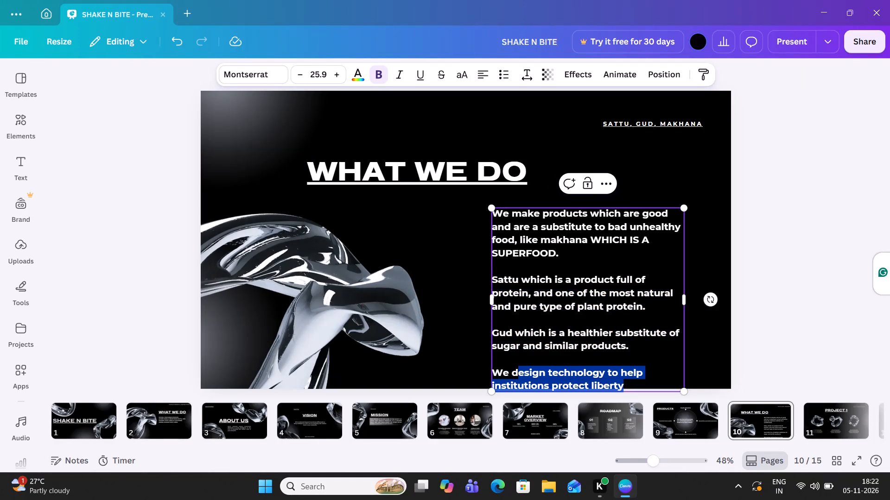
pyautogui.moveTo(517, 376); pyautogui.dragTo(494, 375)
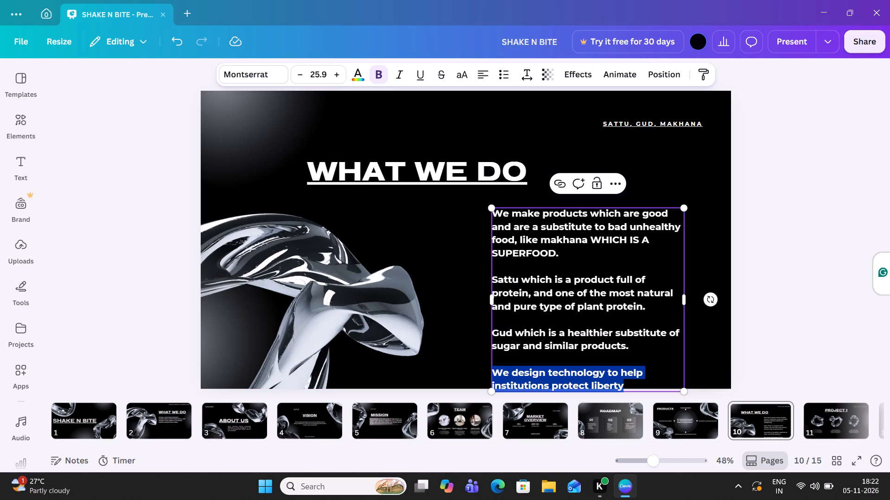
pyautogui.press('BackSpace')
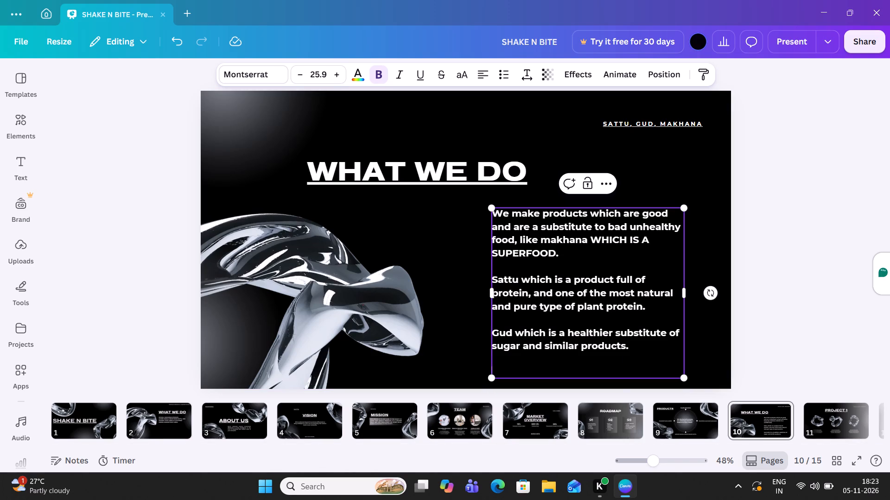
pyautogui.click(798, 261)
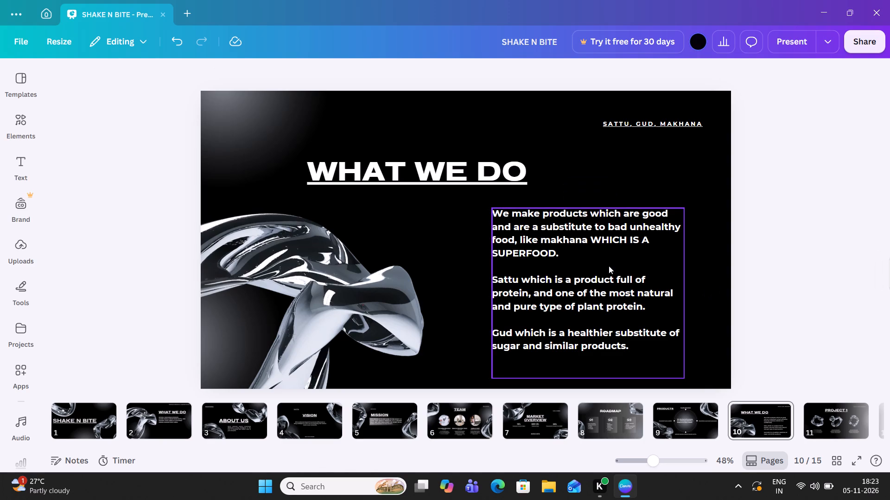
# Move the body text block slightly lower so its bottom edge aligns with the bottom of the slide.
pyautogui.moveTo(609, 268); pyautogui.dragTo(610, 302)
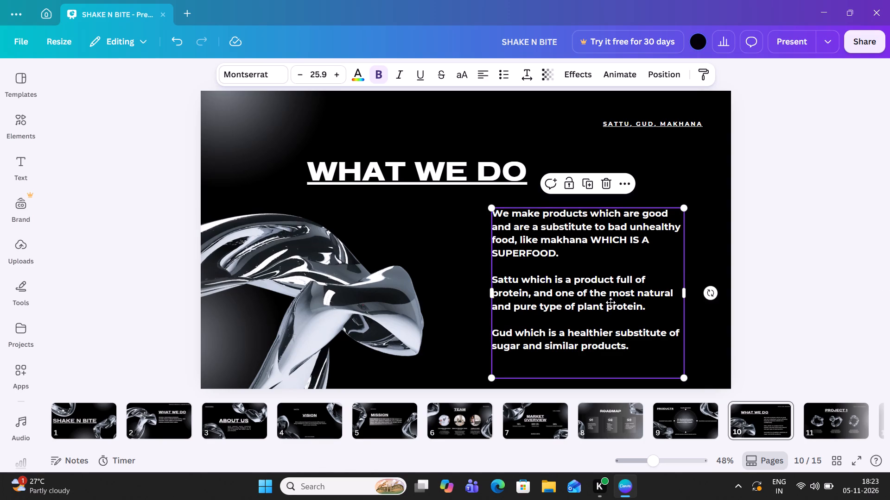
pyautogui.moveTo(610, 302); pyautogui.dragTo(611, 310, button='right')
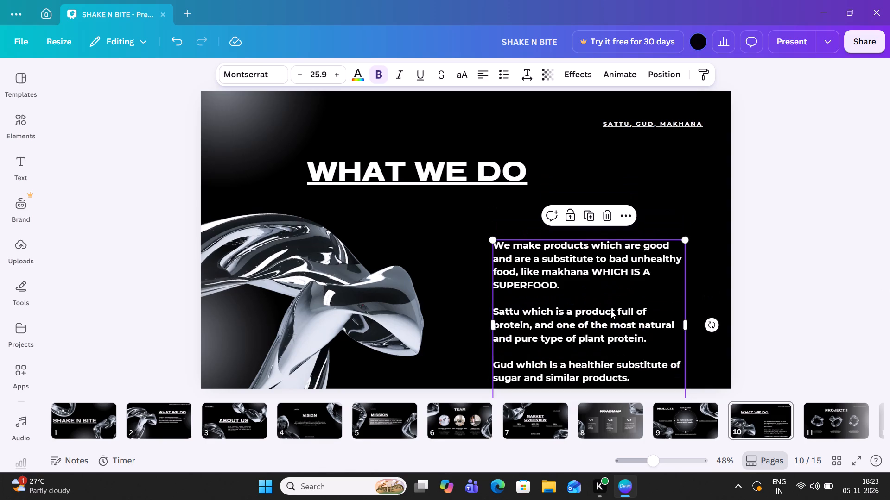
pyautogui.moveTo(611, 310); pyautogui.dragTo(611, 283, button='right')
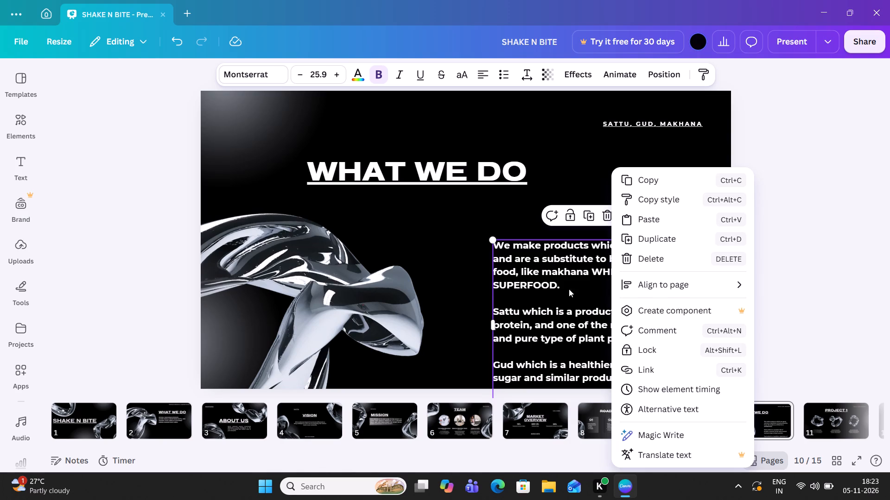
pyautogui.click(534, 292)
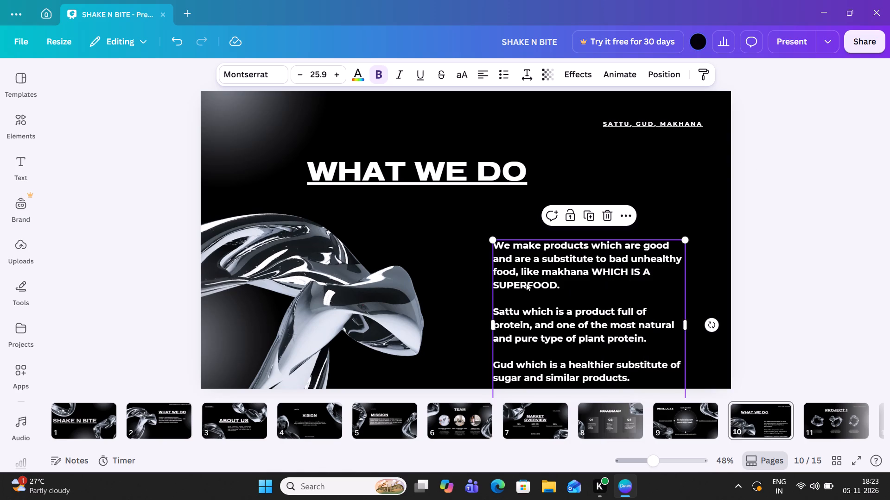
pyautogui.moveTo(599, 296); pyautogui.dragTo(594, 271)
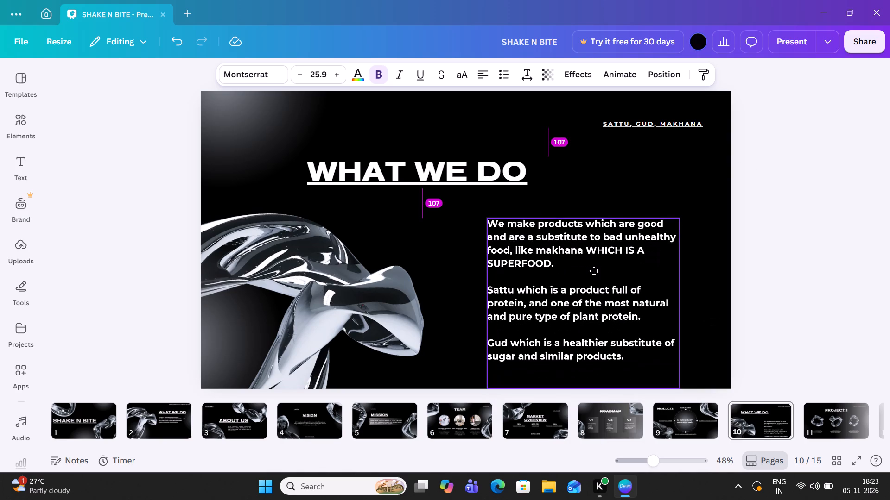
pyautogui.moveTo(594, 271); pyautogui.dragTo(602, 276)
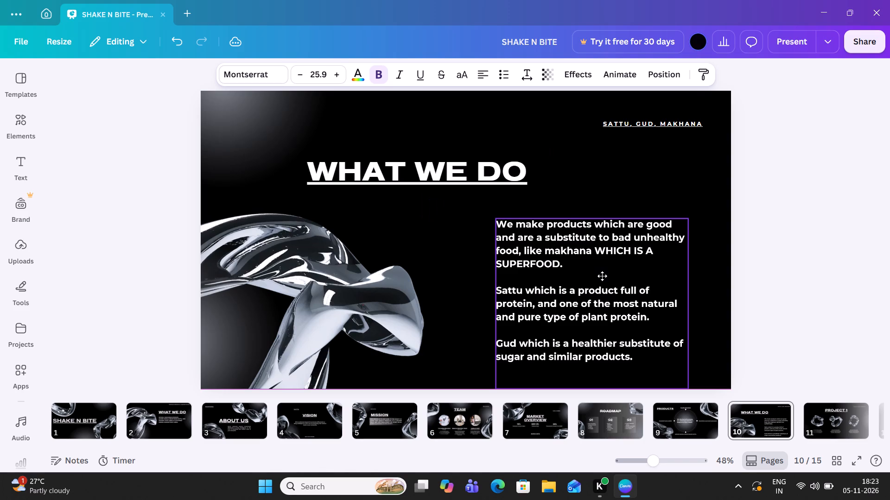
pyautogui.moveTo(602, 276); pyautogui.dragTo(602, 277)
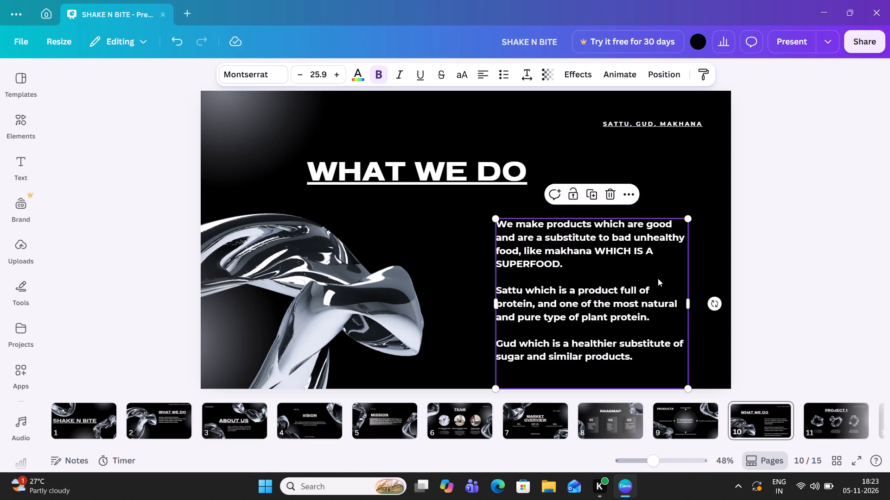
pyautogui.click(778, 267)
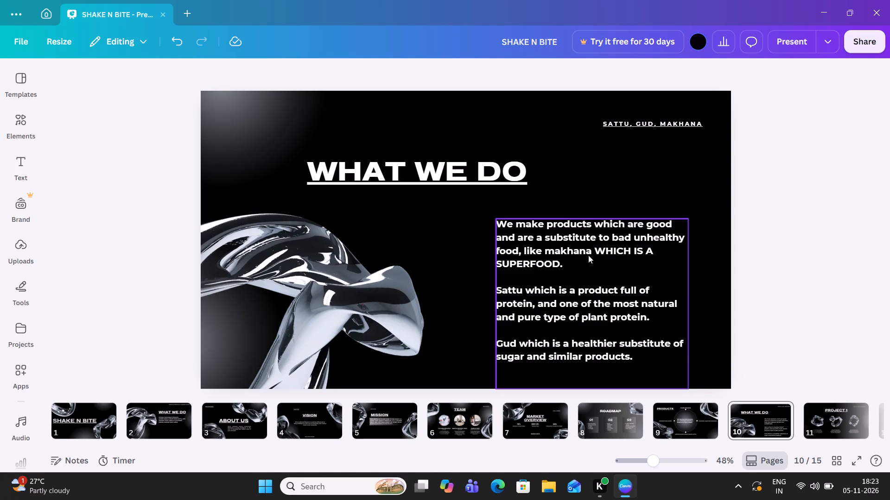
# Replace the capitalised "WHICH IS A" before SUPERFOOD in the first paragraph with lowercase "which is a".
pyautogui.doubleClick(654, 251)
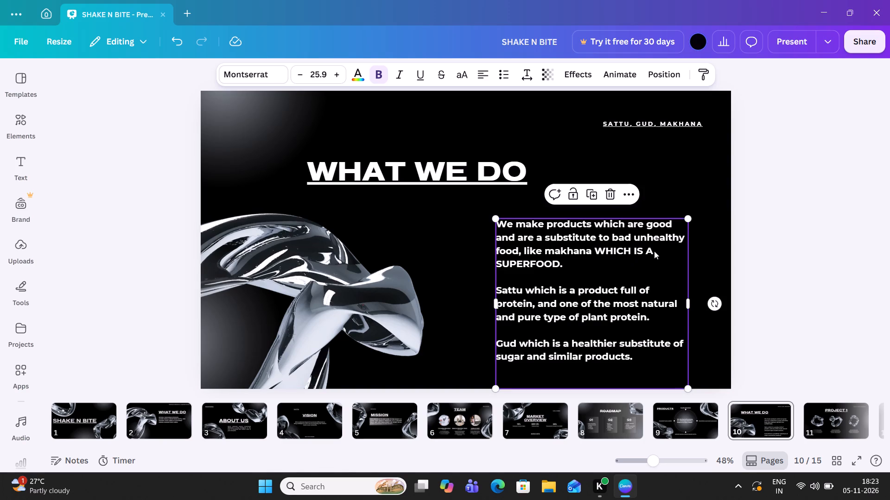
pyautogui.click(654, 251)
pyautogui.press('BackSpace')
pyautogui.press('BackSpace')
pyautogui.press('BackSpace')
pyautogui.press('BackSpace')
pyautogui.press('BackSpace')
pyautogui.press('BackSpace')
pyautogui.press('BackSpace')
pyautogui.press('BackSpace')
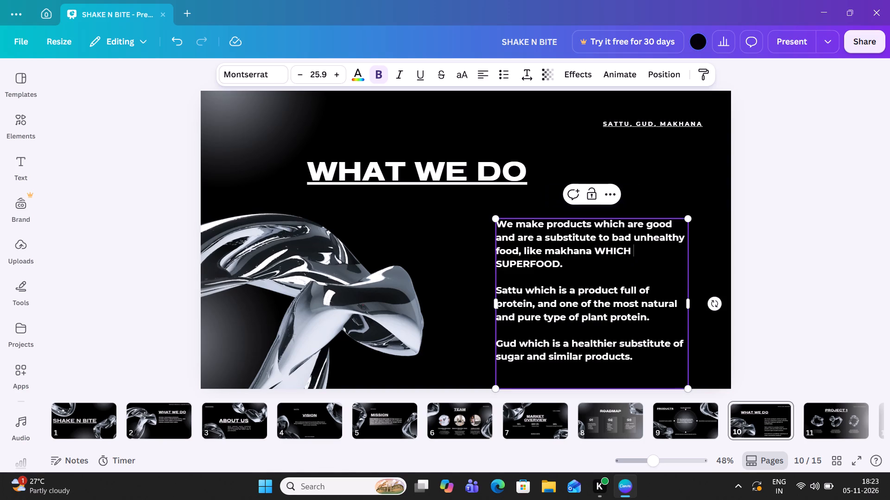
pyautogui.press('BackSpace')
pyautogui.press('BackSpace')
pyautogui.write('which is a')
pyautogui.press('space')
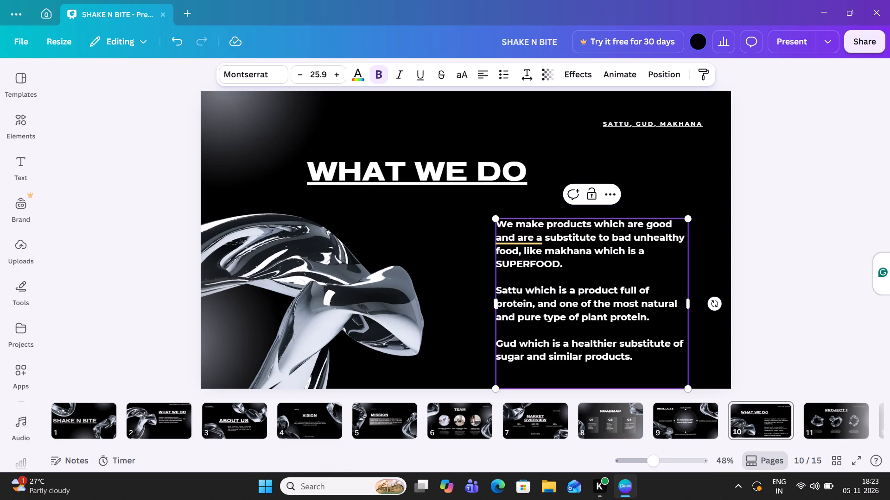
# Examine the writing suggestion for the underlined phrase "and are a" in the first paragraph.
pyautogui.click(525, 239)
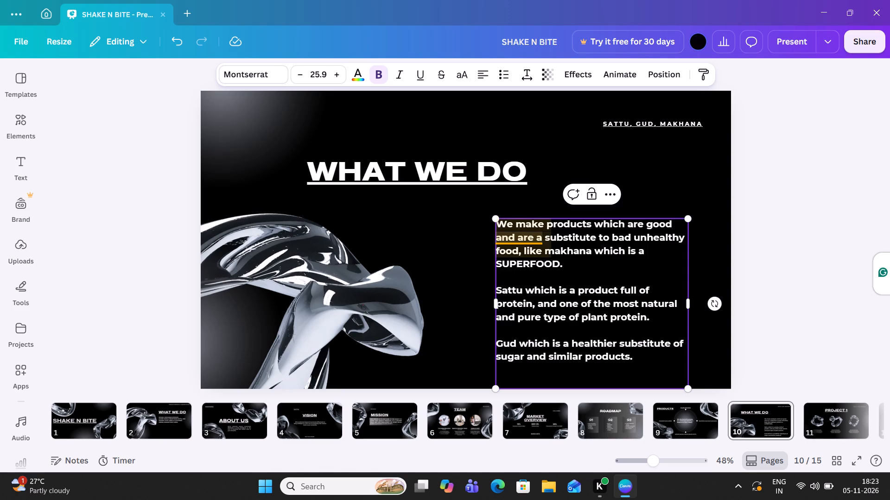
pyautogui.click(524, 244)
pyautogui.click(582, 235)
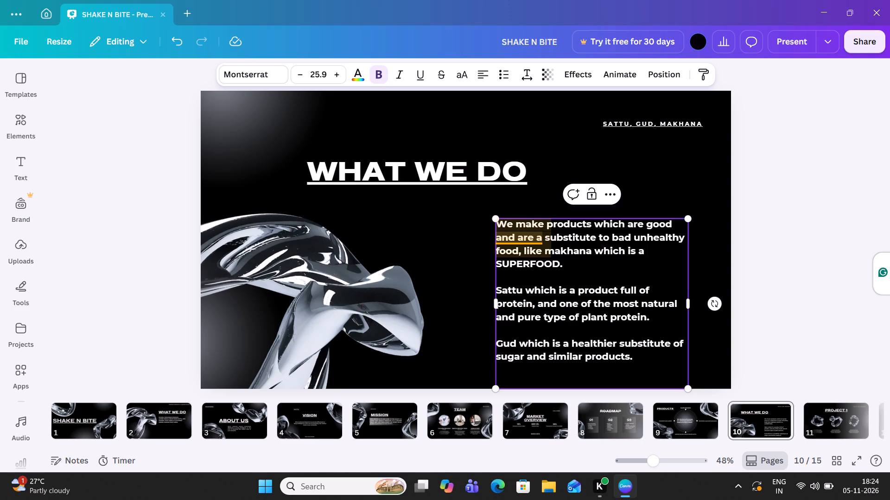
pyautogui.click(606, 237)
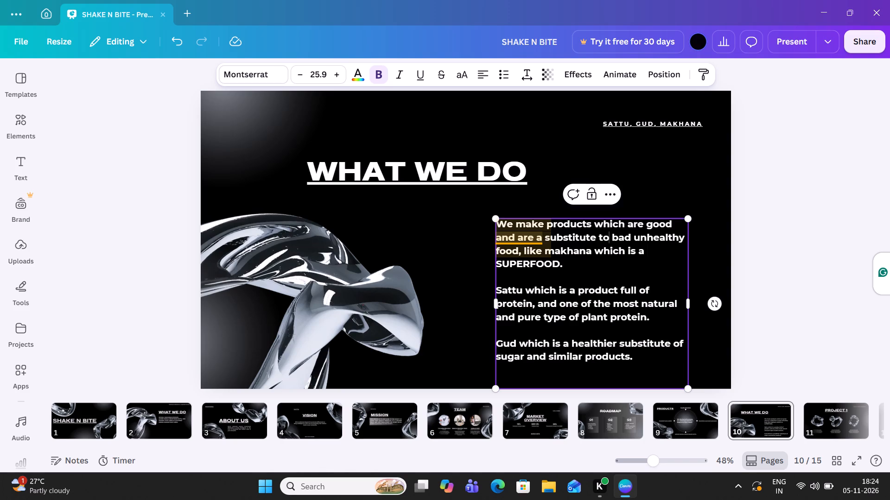
pyautogui.click(625, 235)
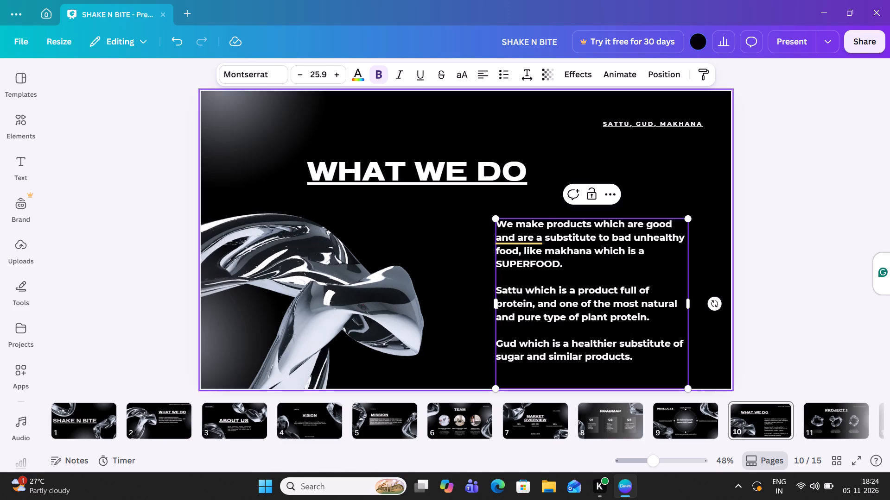
pyautogui.click(517, 239)
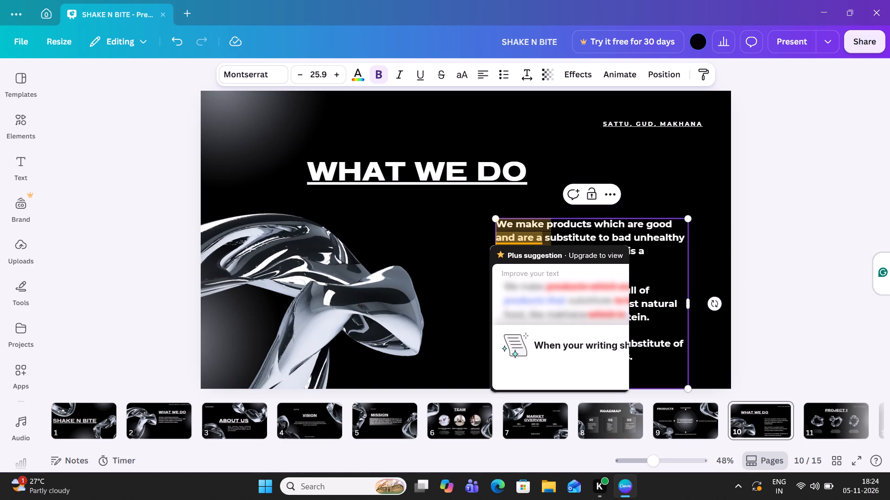
pyautogui.click(588, 252)
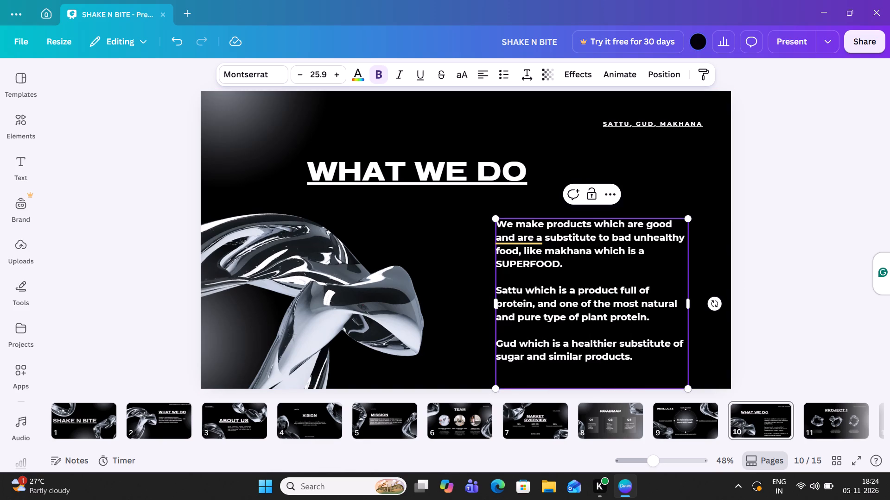
pyautogui.click(759, 228)
# Insert "such products" after "and" in the first paragraph's second line.
pyautogui.doubleClick(515, 236)
pyautogui.press('space')
pyautogui.write('such')
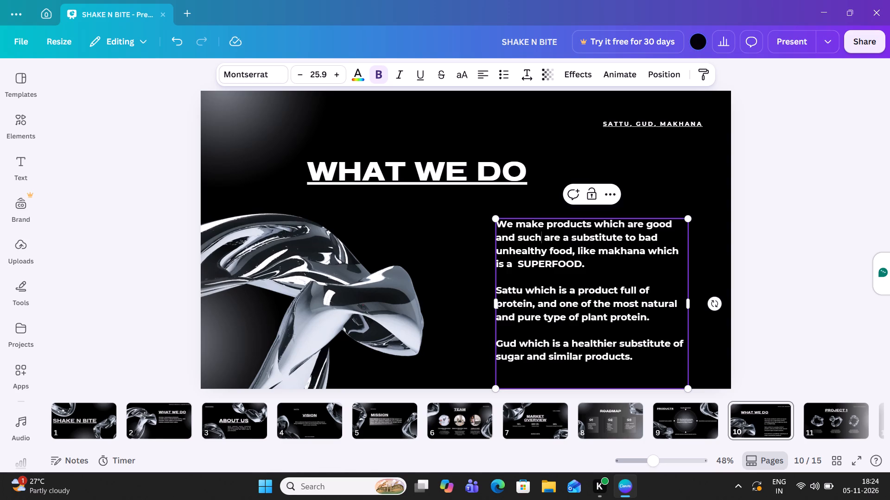
pyautogui.press('space')
pyautogui.write('products')
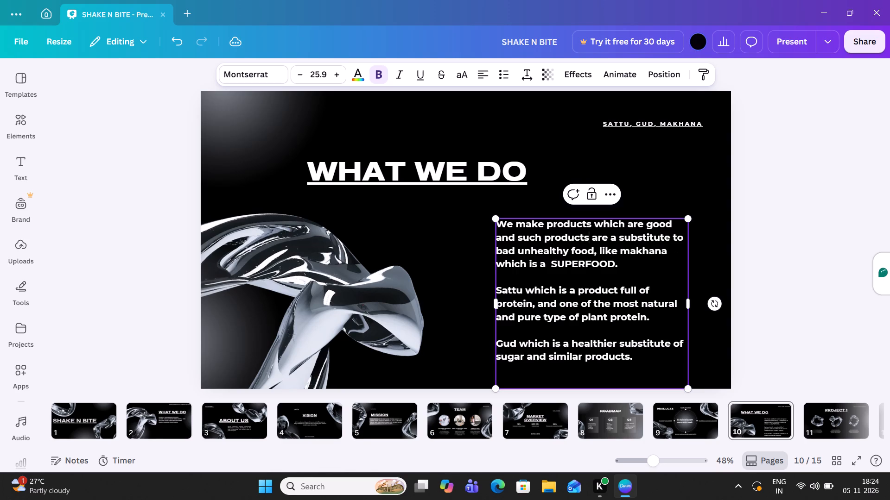
# Replace "such" with "our" in the first paragraph so the phrase reads "and our products are a substitute".
pyautogui.click(542, 237)
pyautogui.press('BackSpace')
pyautogui.press('BackSpace')
pyautogui.press('BackSpace')
pyautogui.press('BackSpace')
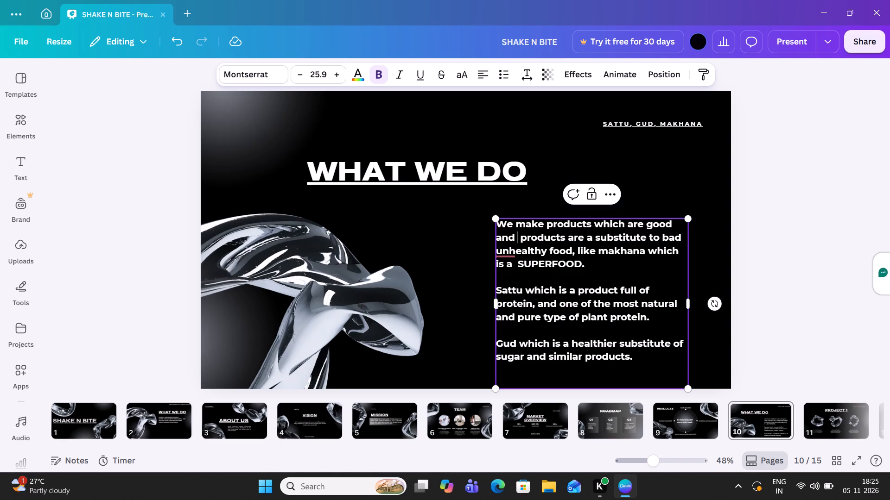
pyautogui.write('our')
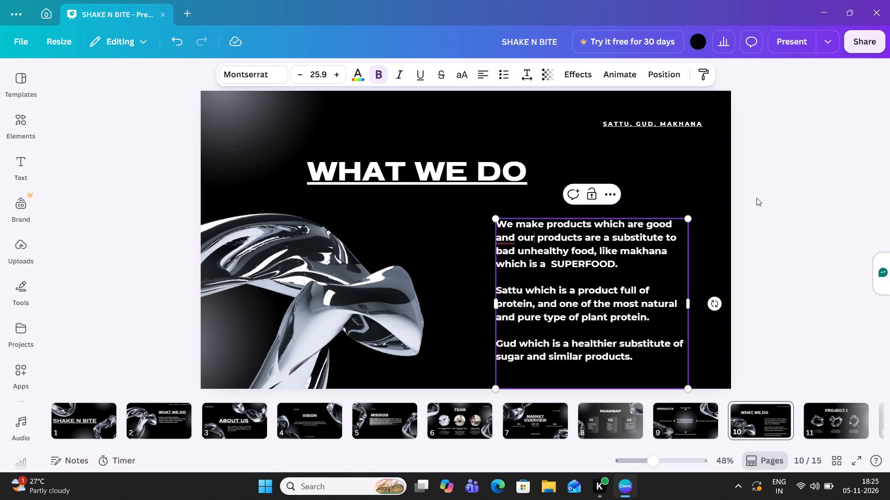
pyautogui.click(756, 198)
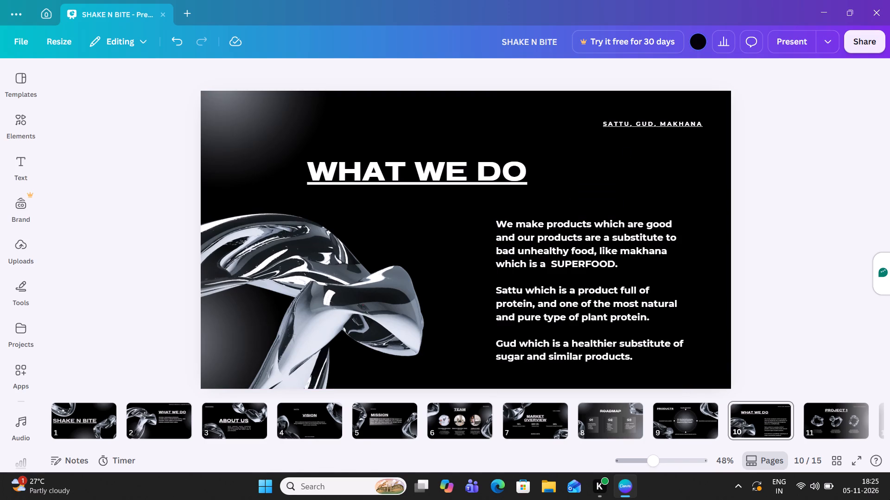
# Insert "&" between "bad" and "unhealthy food" in the first paragraph.
pyautogui.doubleClick(516, 253)
pyautogui.press('space')
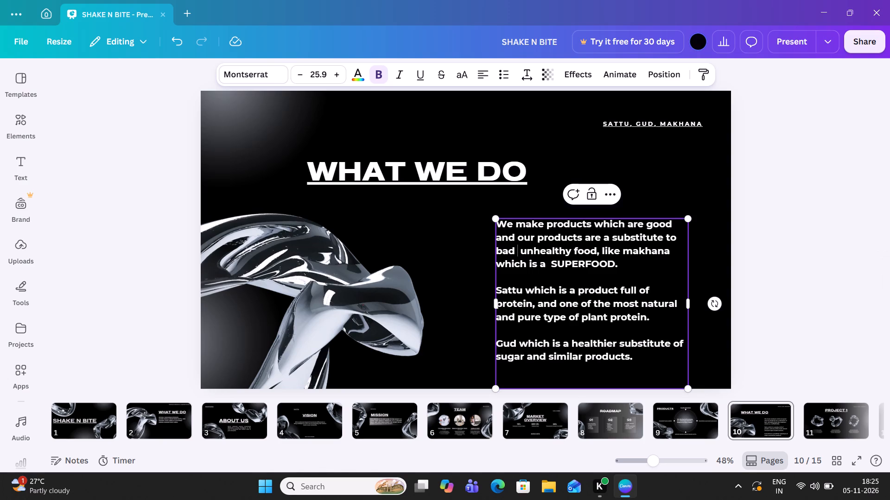
pyautogui.hotkey('shift', '&')
pyautogui.click(829, 273)
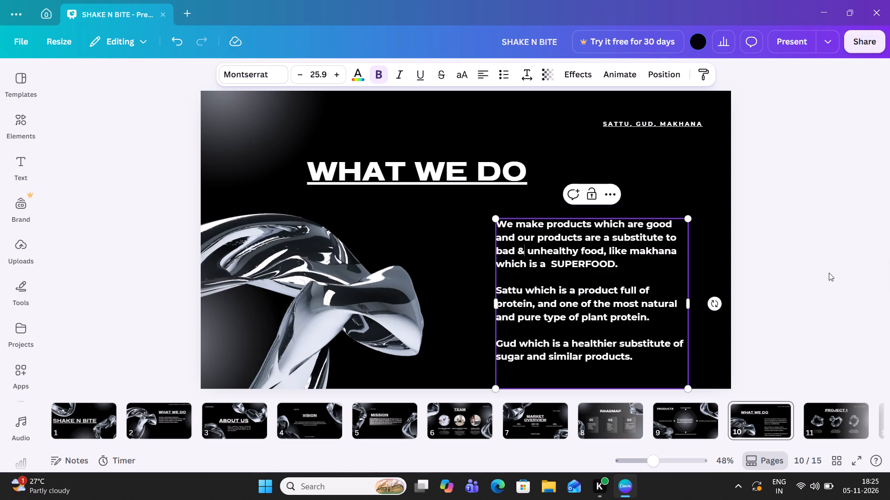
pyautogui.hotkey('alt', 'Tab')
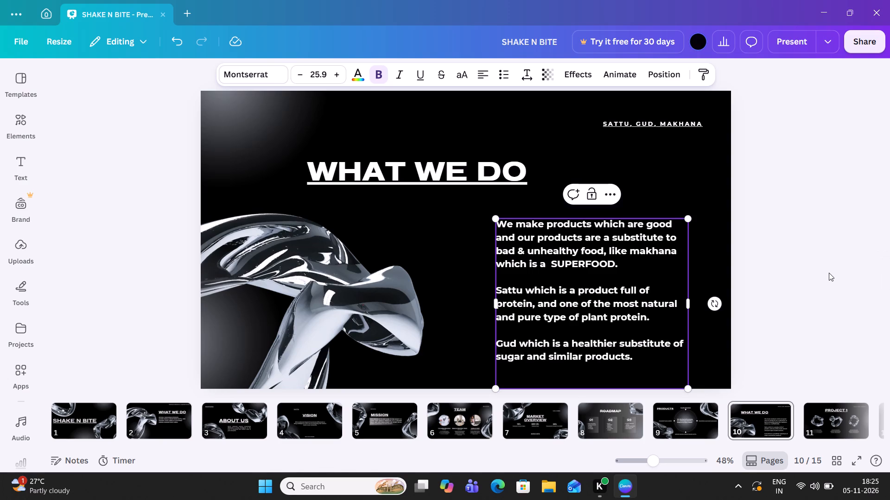